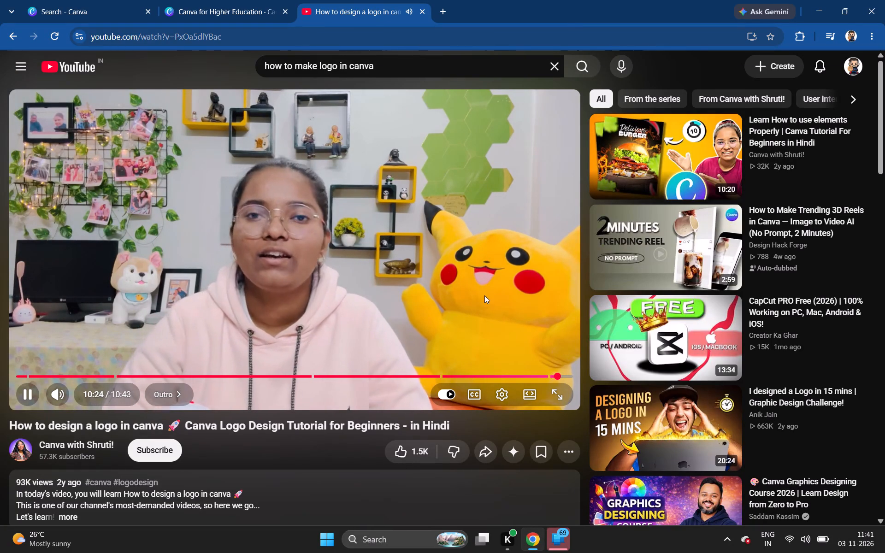
# Pause the tutorial video and start a blank Logo design from the Canva template results.
pyautogui.click(448, 312)
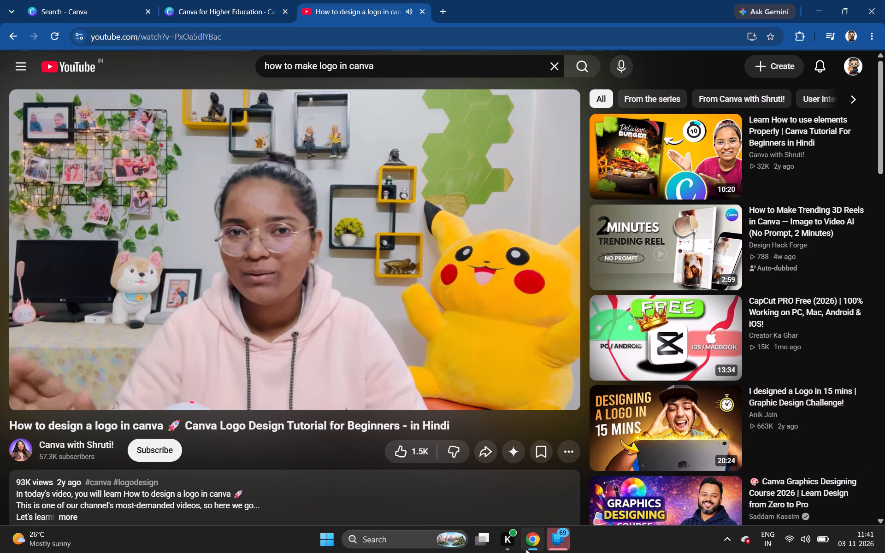
pyautogui.click(209, 0)
pyautogui.click(98, 10)
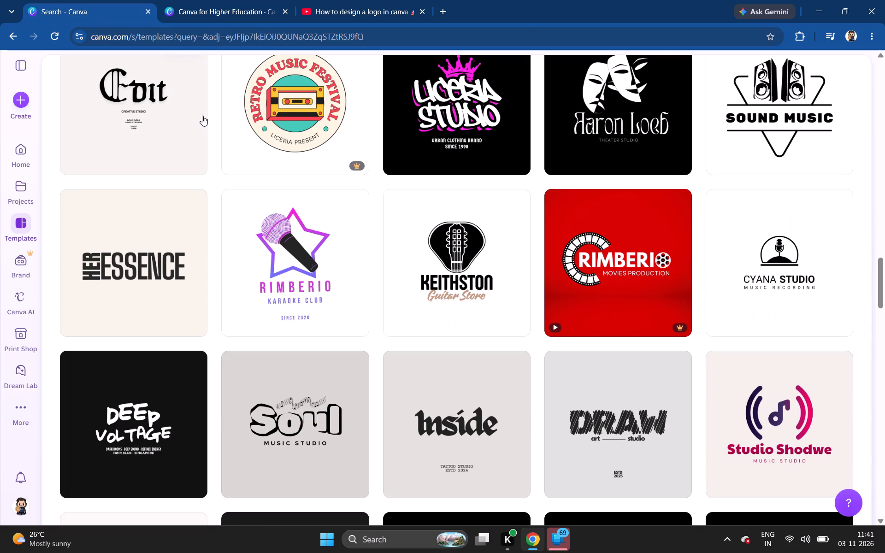
pyautogui.scroll(20, 322, 266)
pyautogui.scroll(12, 322, 266)
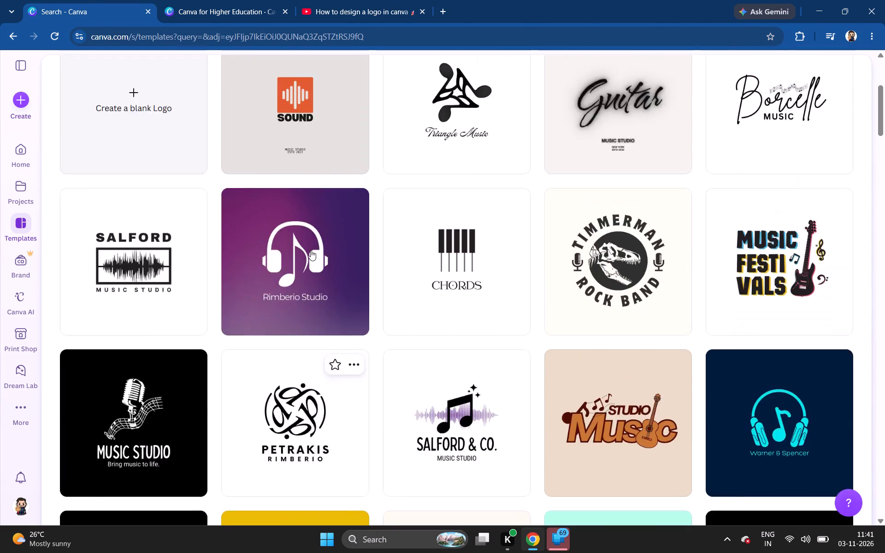
pyautogui.scroll(8, 311, 250)
pyautogui.click(143, 345)
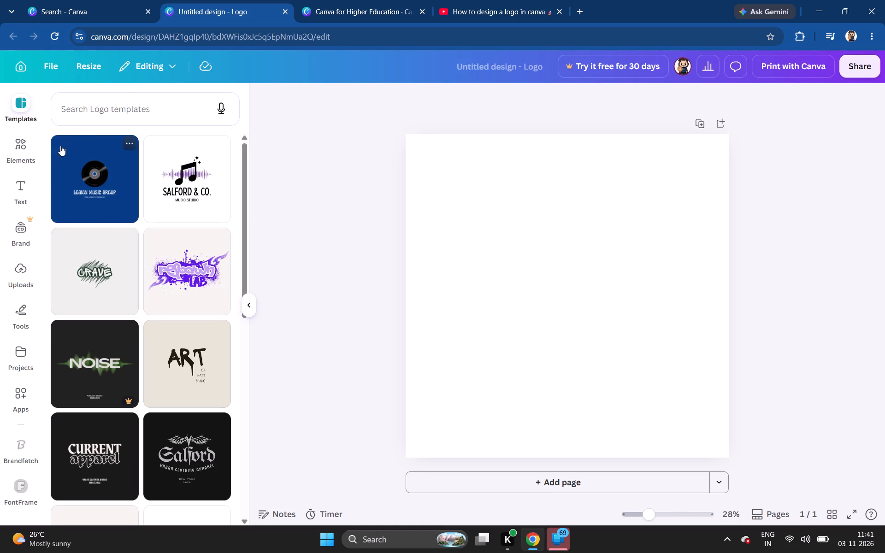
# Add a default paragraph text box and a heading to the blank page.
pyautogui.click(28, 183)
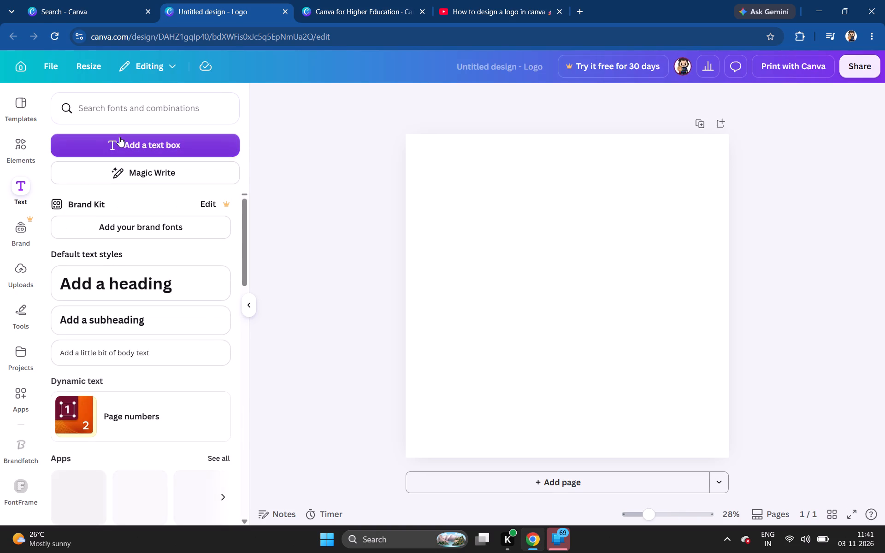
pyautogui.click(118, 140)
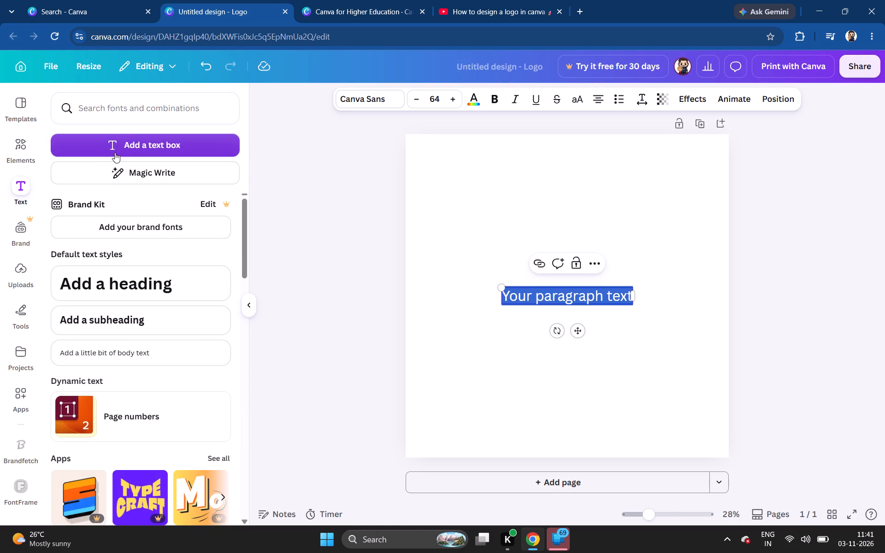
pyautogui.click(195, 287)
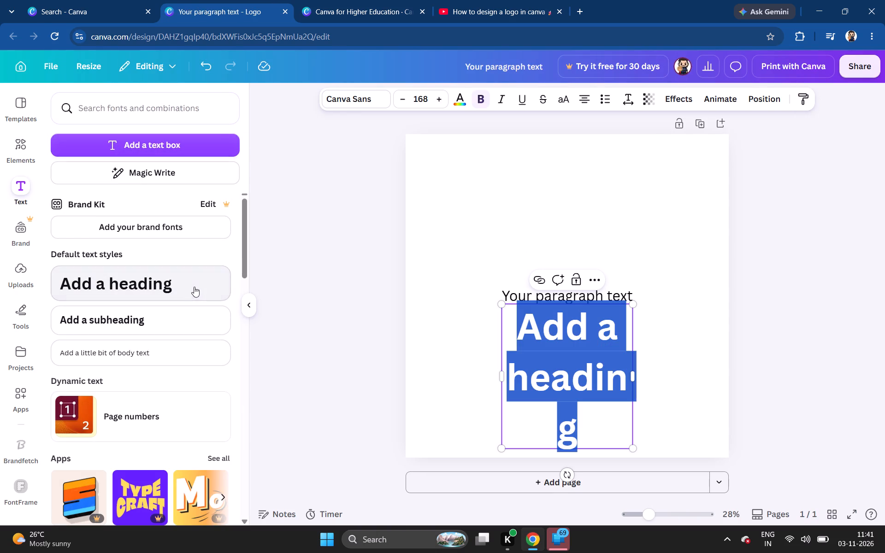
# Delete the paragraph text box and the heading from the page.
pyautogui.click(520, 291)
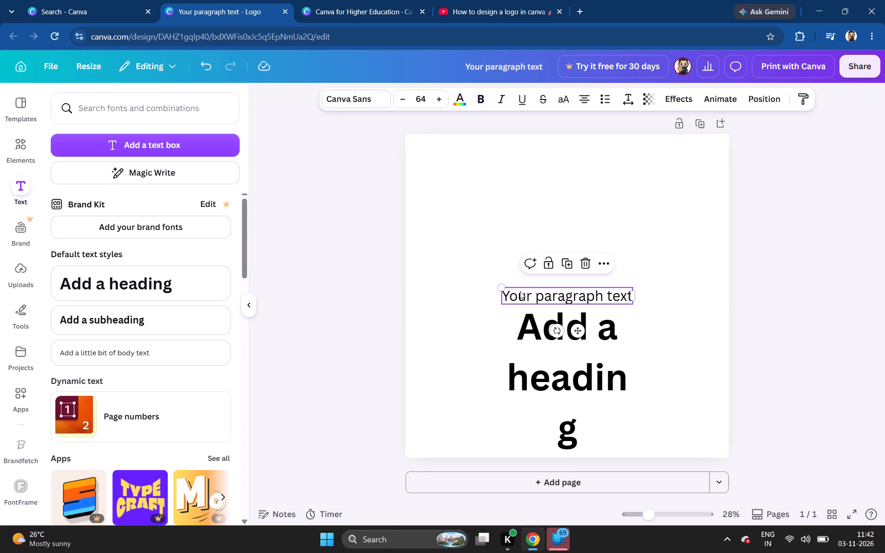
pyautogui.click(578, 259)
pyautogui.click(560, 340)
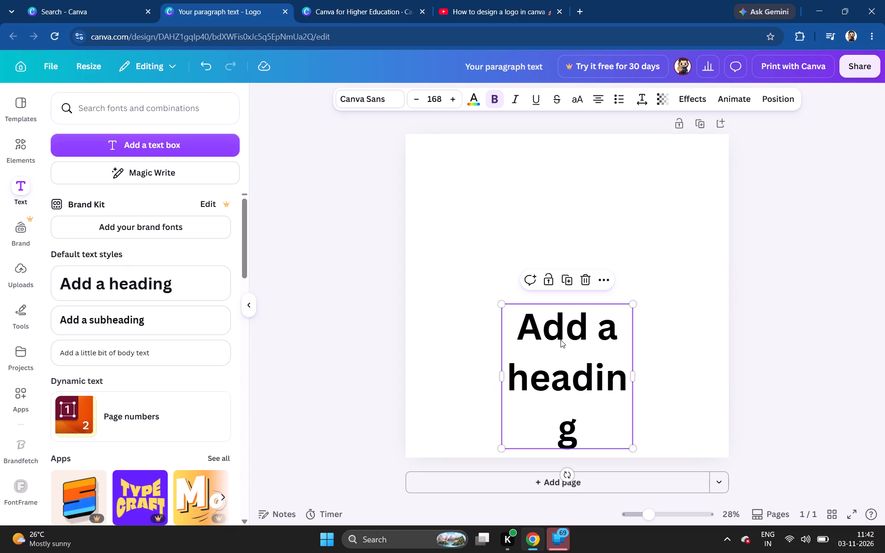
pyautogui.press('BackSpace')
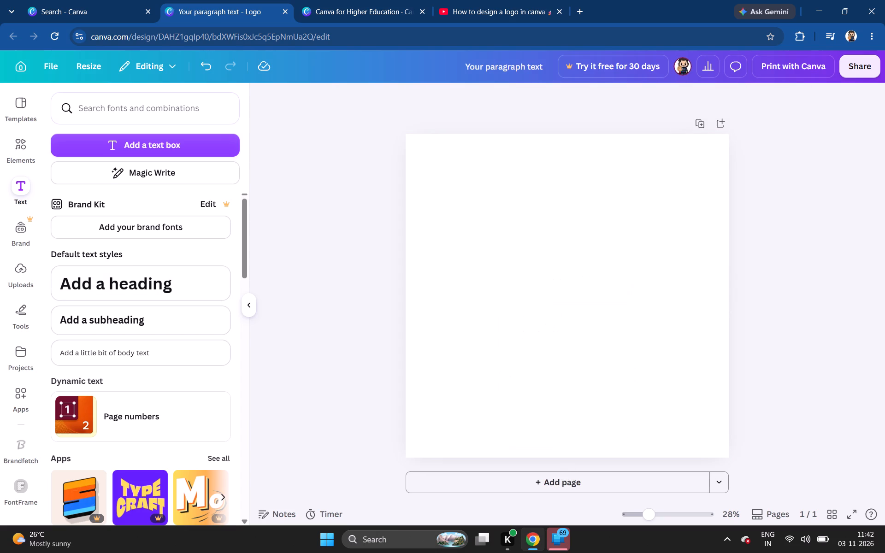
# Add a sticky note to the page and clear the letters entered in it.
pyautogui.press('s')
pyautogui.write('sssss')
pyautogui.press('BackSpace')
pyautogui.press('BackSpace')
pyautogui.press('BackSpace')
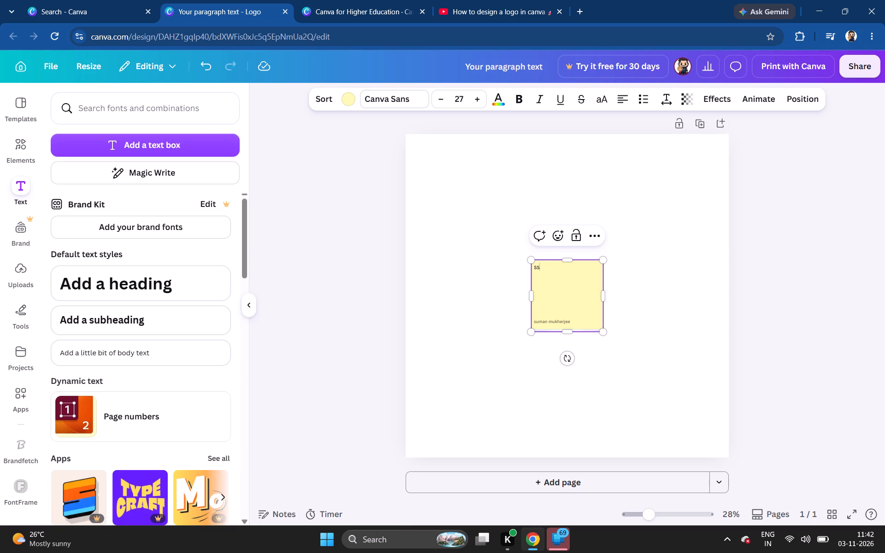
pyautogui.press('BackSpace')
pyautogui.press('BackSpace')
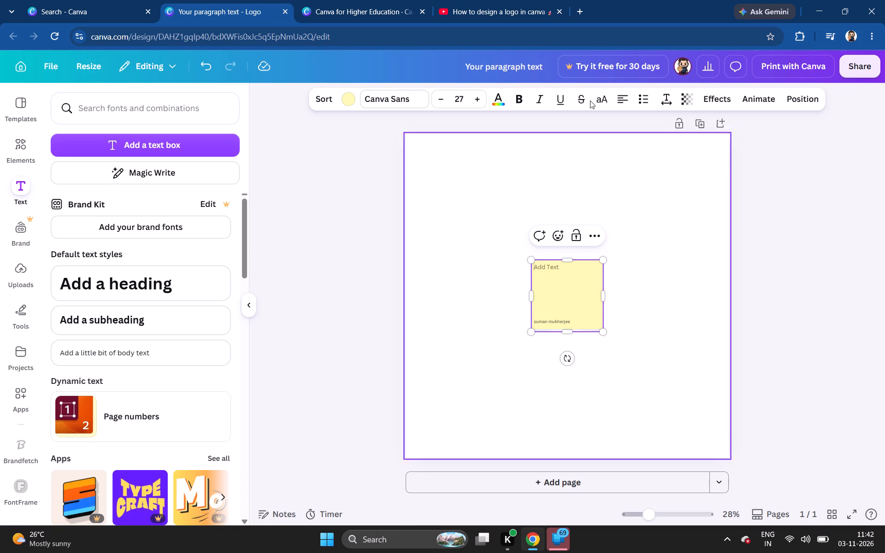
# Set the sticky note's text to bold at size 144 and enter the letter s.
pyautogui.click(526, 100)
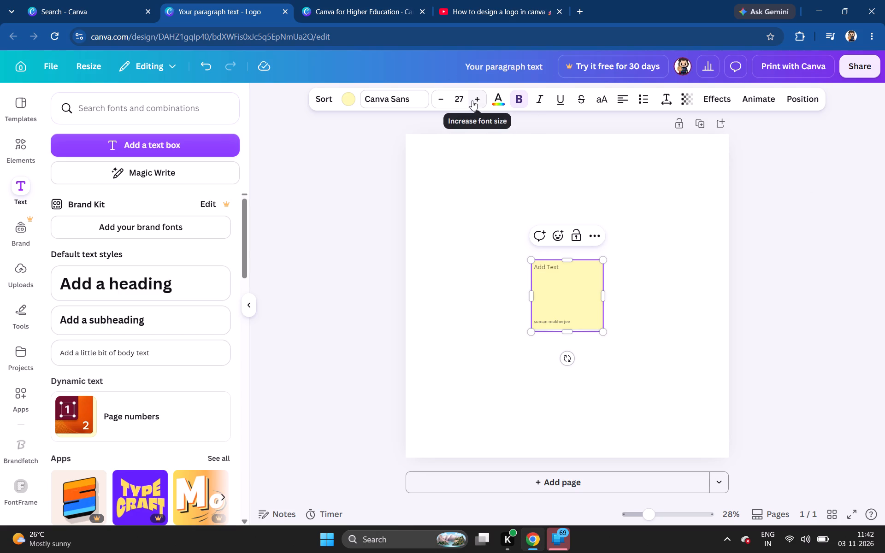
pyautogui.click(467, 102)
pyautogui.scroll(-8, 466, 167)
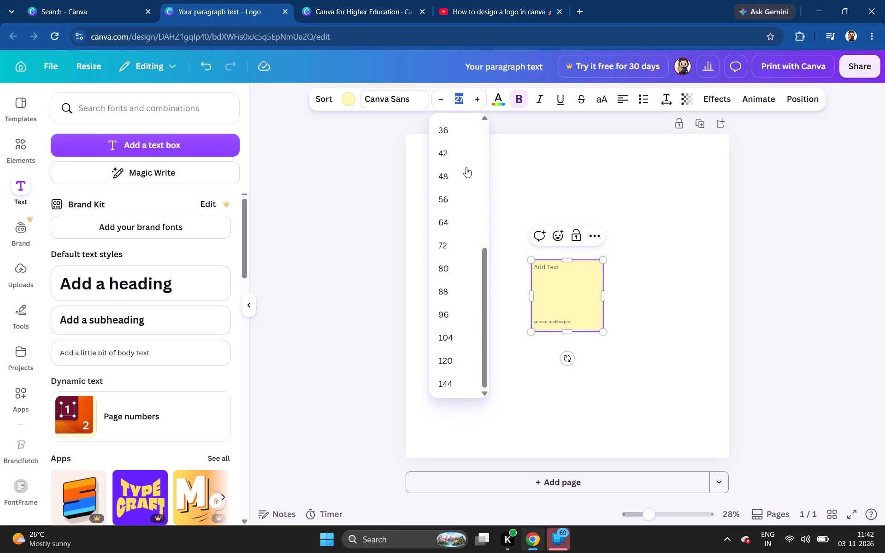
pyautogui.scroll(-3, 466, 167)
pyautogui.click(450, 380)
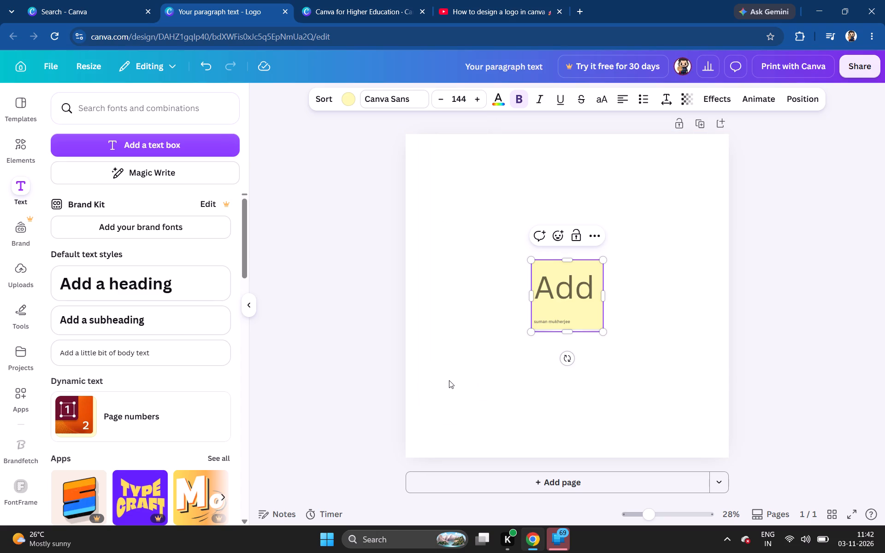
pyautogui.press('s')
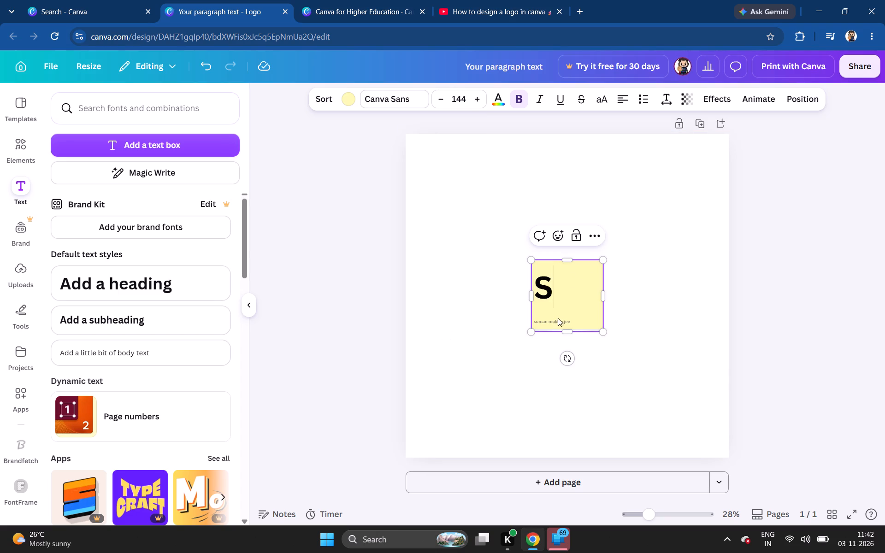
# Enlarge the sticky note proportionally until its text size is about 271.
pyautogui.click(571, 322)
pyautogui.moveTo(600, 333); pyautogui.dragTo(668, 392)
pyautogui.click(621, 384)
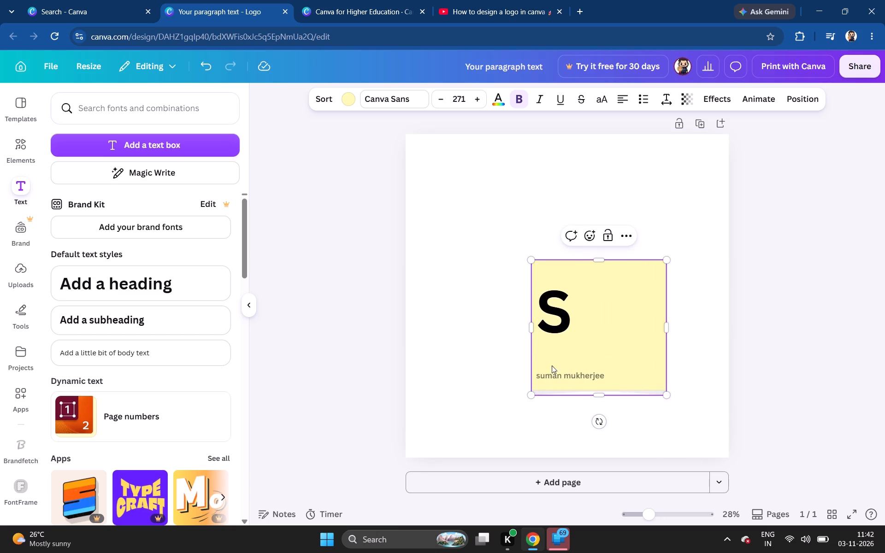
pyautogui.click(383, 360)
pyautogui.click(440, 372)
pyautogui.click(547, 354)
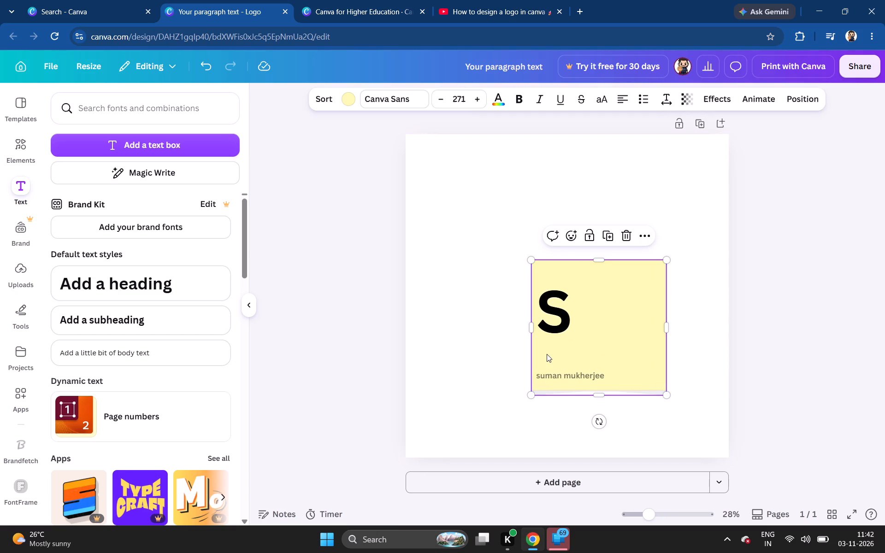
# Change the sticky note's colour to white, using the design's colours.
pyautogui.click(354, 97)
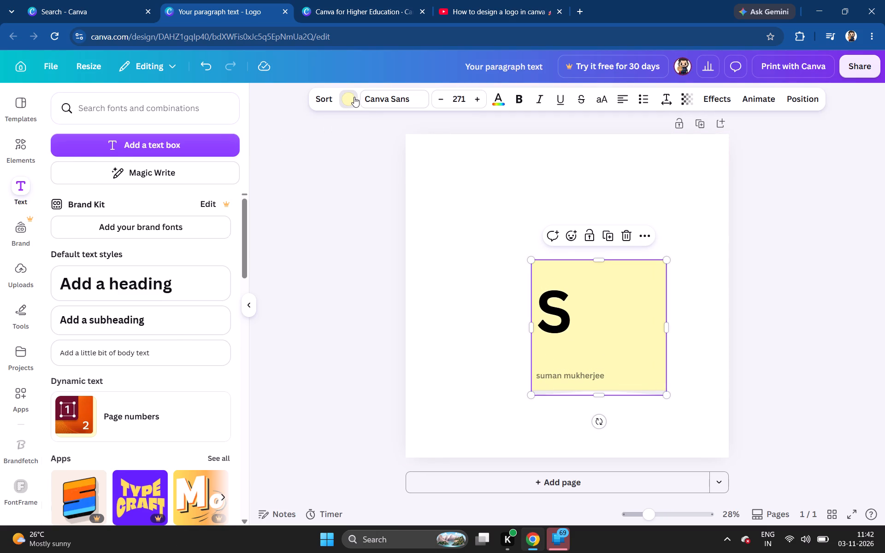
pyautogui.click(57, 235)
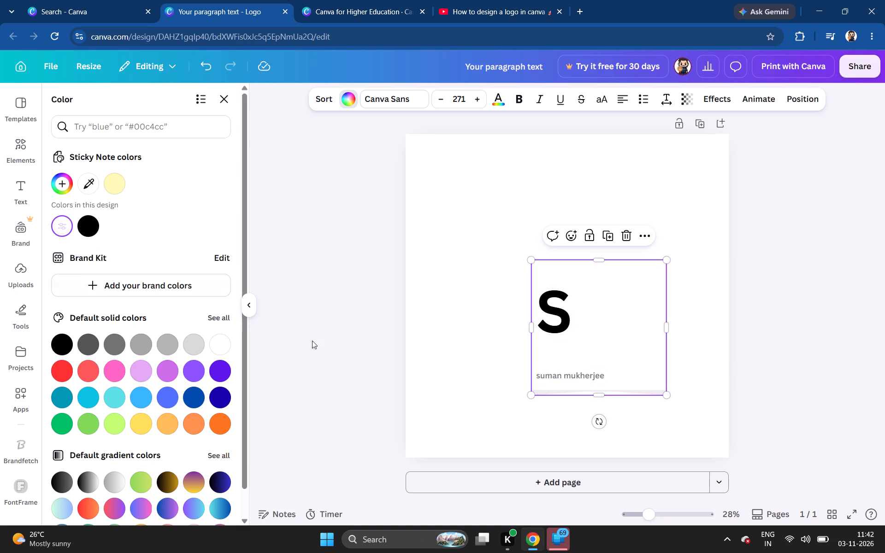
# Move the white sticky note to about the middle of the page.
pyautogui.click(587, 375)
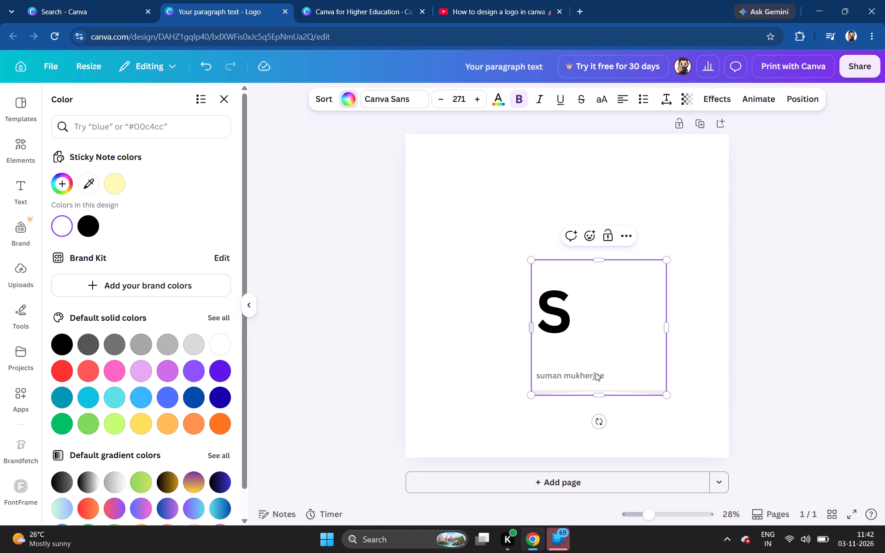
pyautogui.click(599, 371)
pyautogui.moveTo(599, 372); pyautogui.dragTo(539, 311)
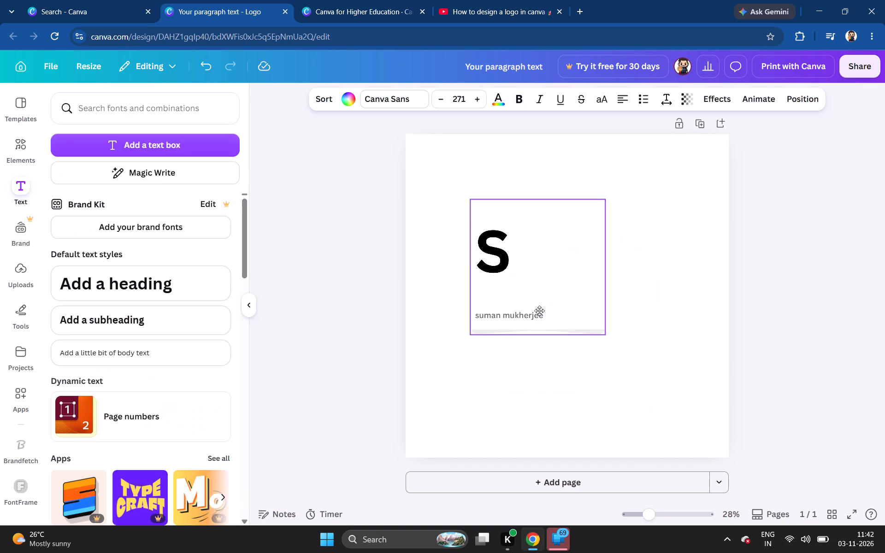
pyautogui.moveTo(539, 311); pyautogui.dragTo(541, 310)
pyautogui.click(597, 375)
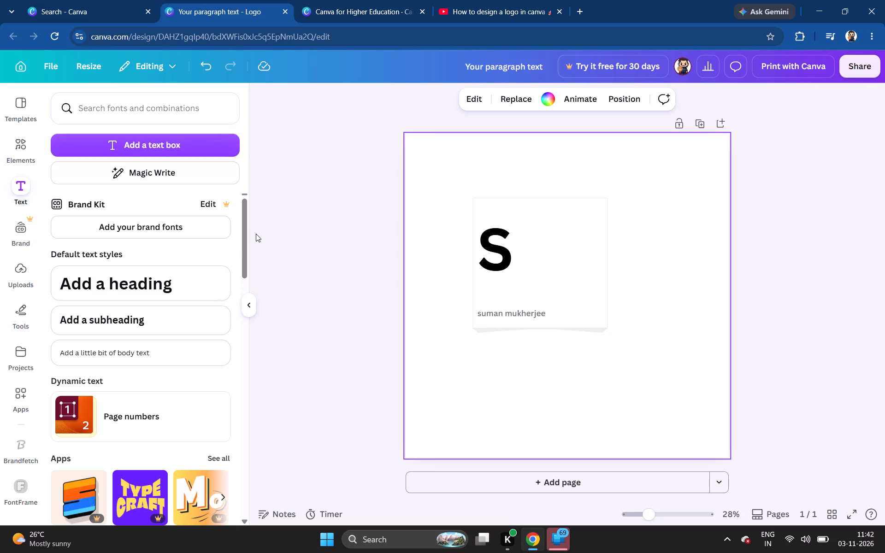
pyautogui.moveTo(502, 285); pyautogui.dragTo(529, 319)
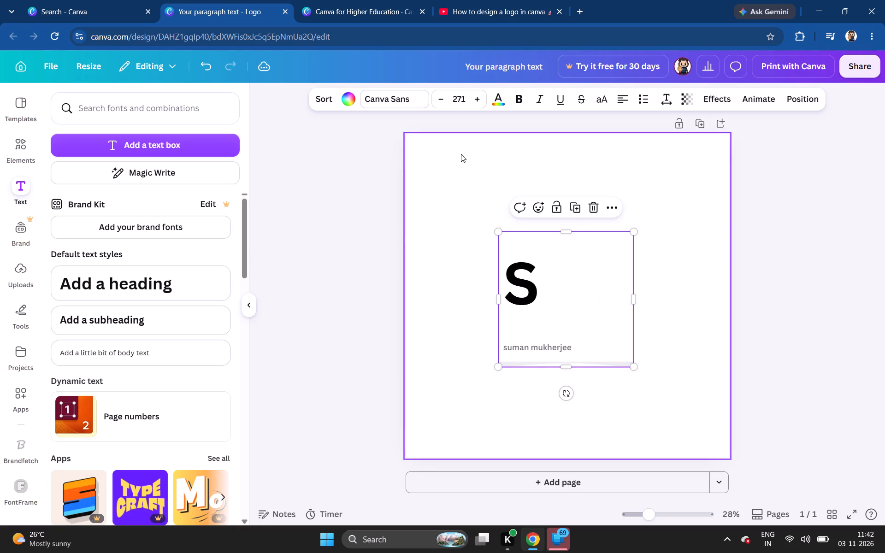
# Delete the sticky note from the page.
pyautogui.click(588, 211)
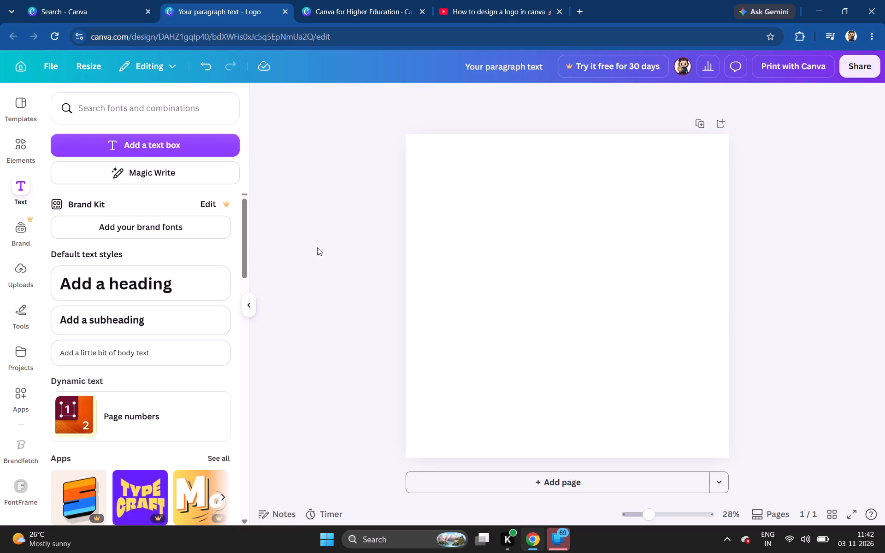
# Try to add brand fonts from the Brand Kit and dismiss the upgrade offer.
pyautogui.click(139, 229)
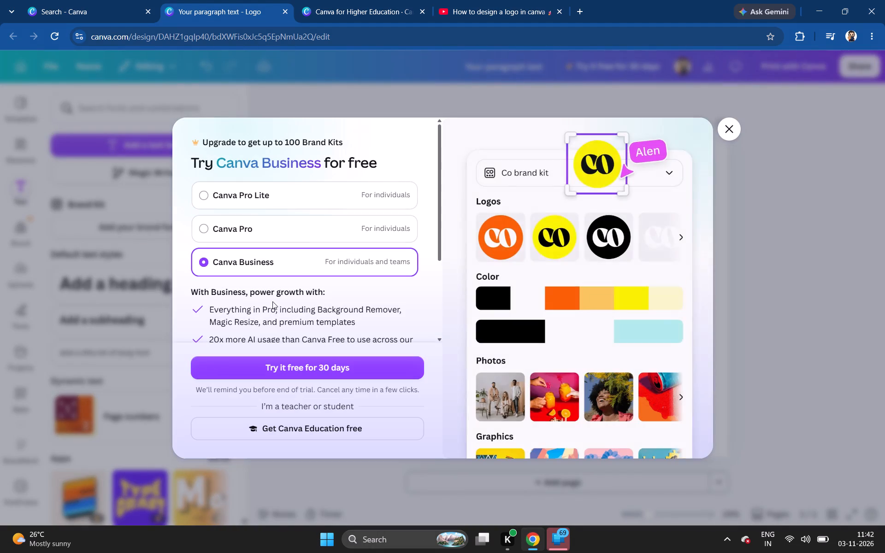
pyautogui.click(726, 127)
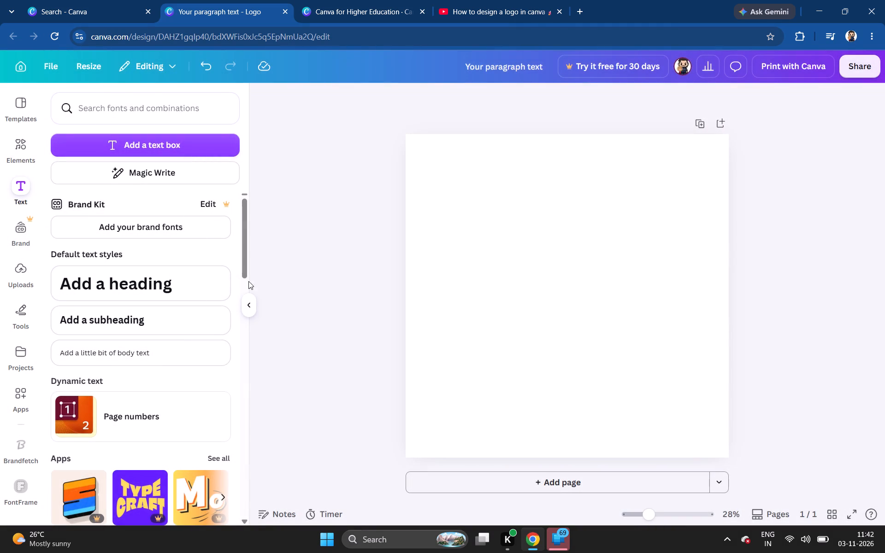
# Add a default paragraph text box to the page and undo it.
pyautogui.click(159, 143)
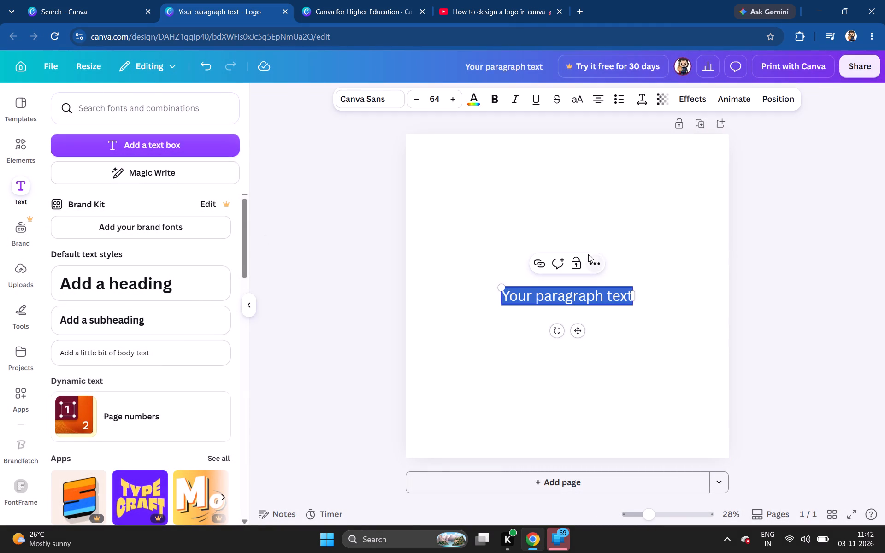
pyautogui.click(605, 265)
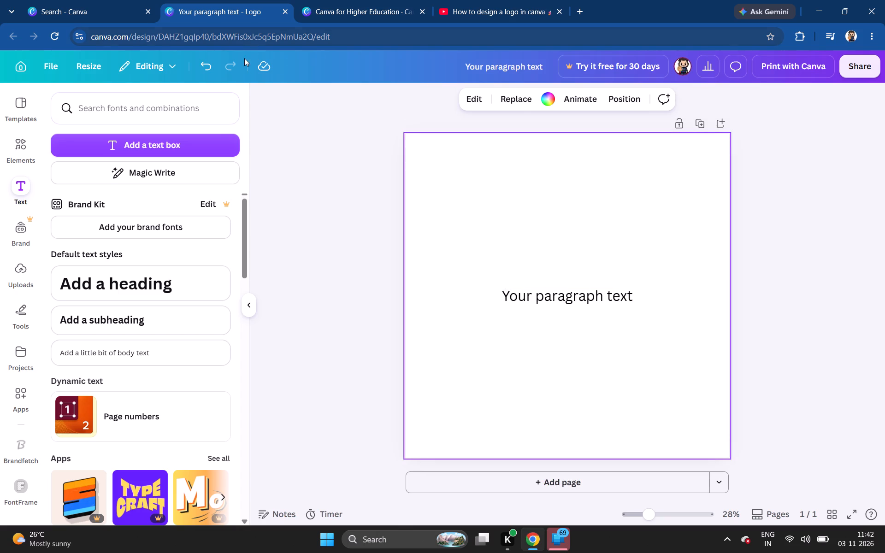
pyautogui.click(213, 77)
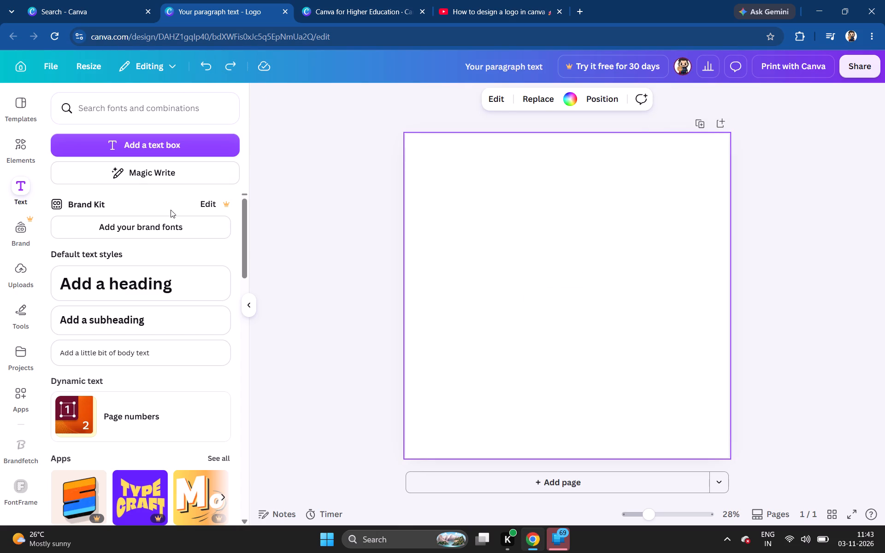
# Insert the recently used "Business Model" font combination on the blank page.
pyautogui.scroll(-6, 168, 229)
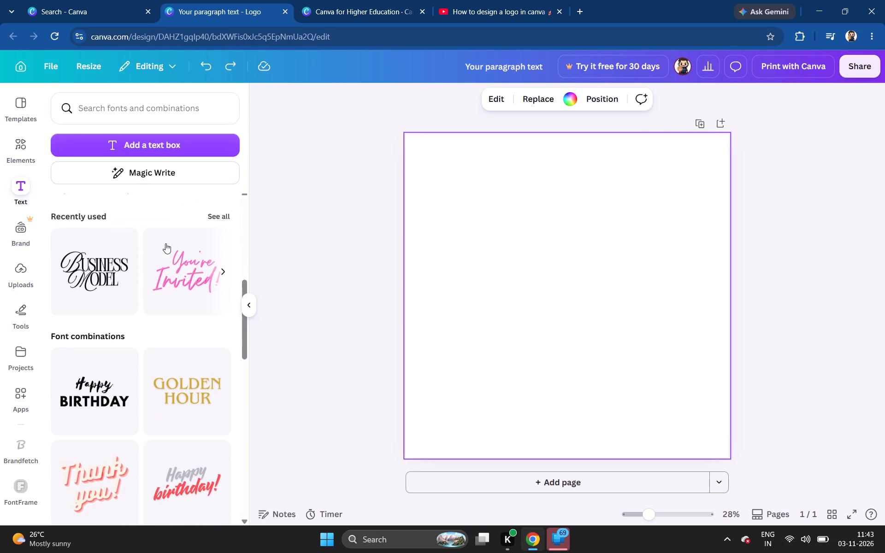
pyautogui.click(115, 268)
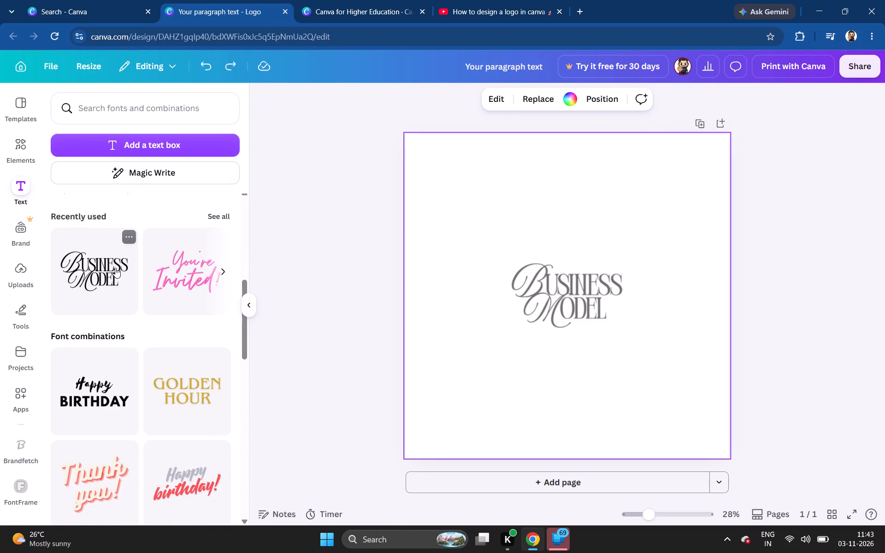
# Delete the "odel" text and the rest of the "Business Model" font combination from the page.
pyautogui.click(551, 294)
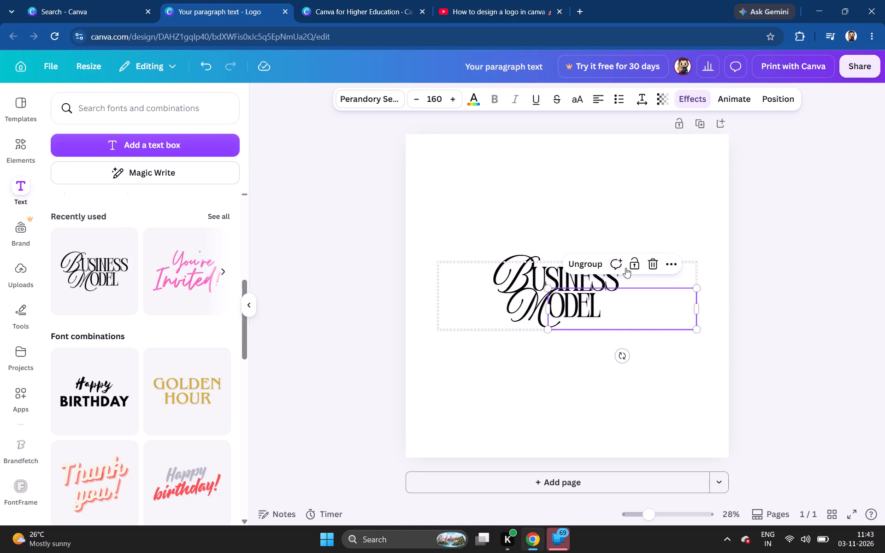
pyautogui.click(592, 297)
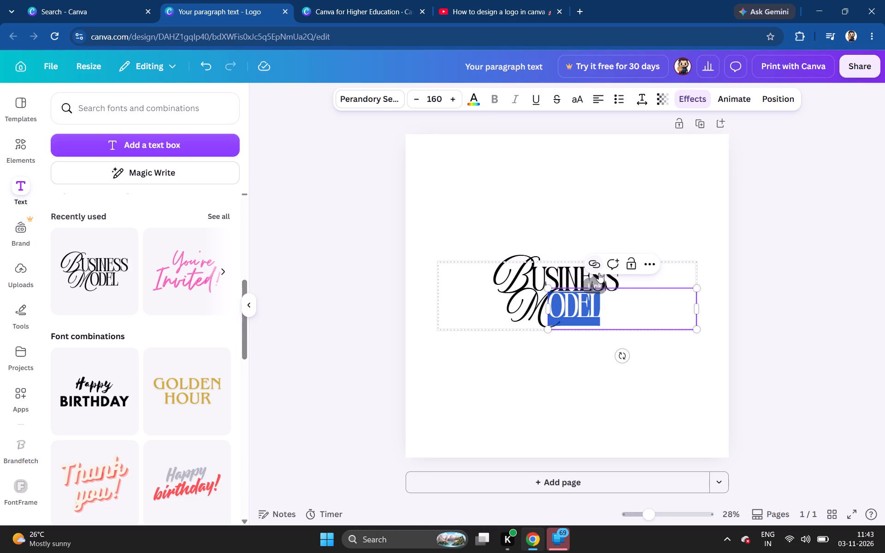
pyautogui.click(610, 312)
pyautogui.press('BackSpace')
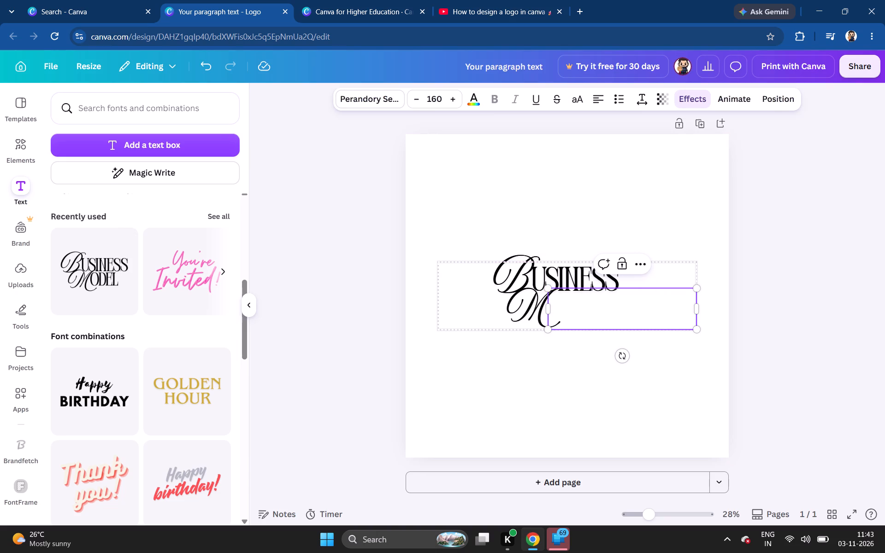
pyautogui.press('BackSpace')
pyautogui.click(617, 282)
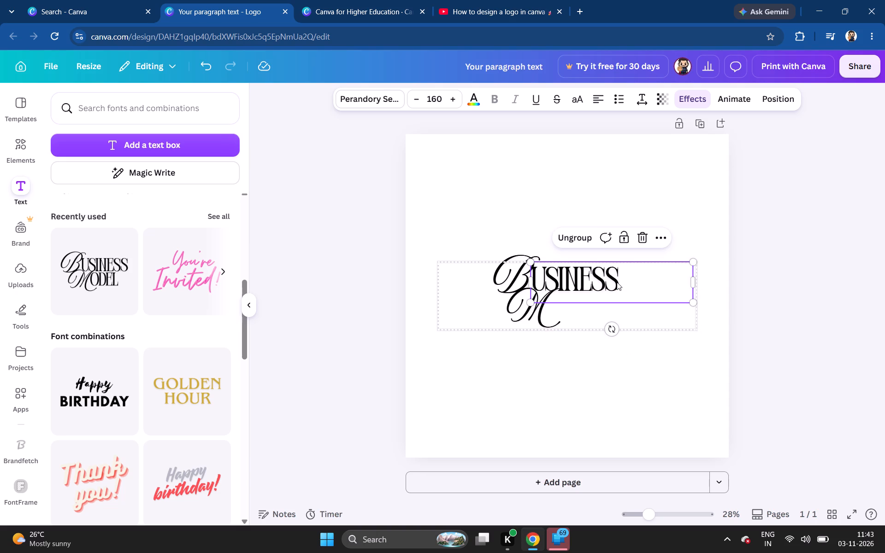
pyautogui.press('BackSpace')
pyautogui.press('BackSpace')
pyautogui.press('BackSpace')
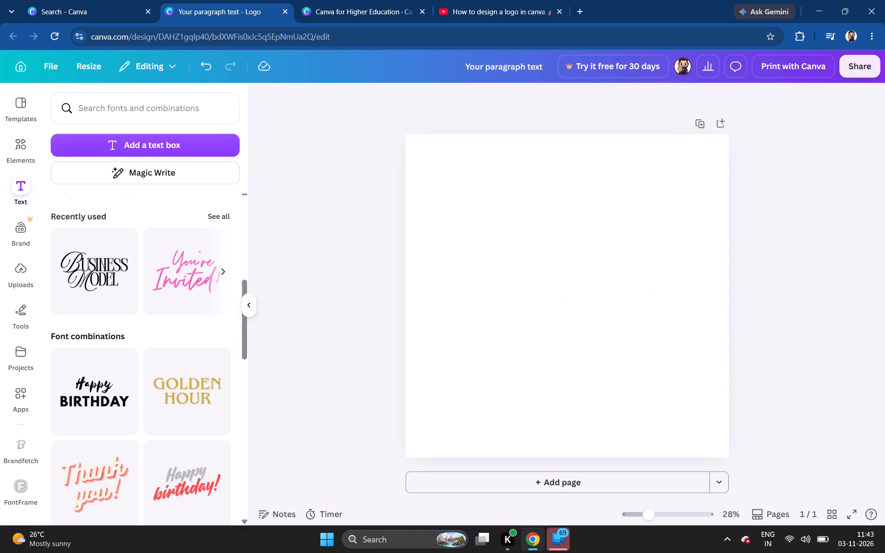
# Insert two copies of the recently used "Business Model" font combination and move one copy near the top of the page.
pyautogui.doubleClick(120, 275)
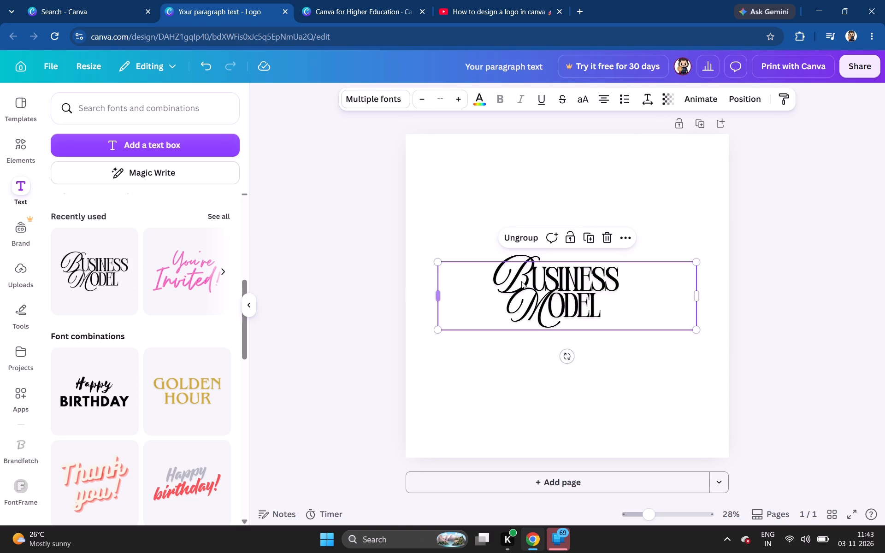
pyautogui.moveTo(620, 292); pyautogui.dragTo(586, 185)
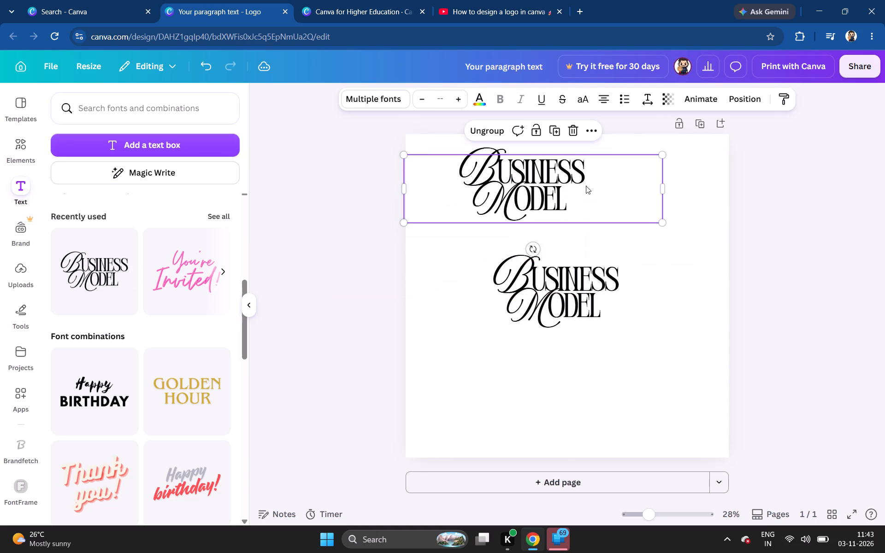
pyautogui.click(590, 200)
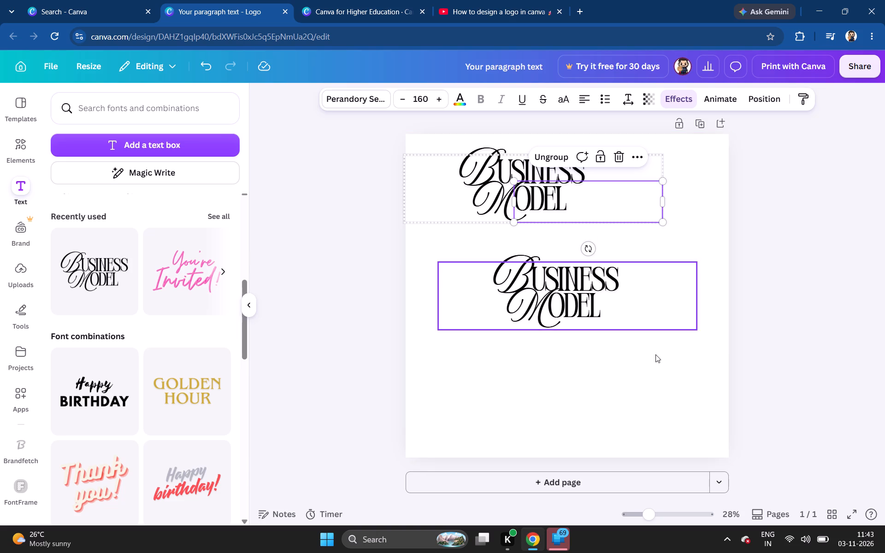
# Delete the duplicate "Business Model" combination in the middle of the page.
pyautogui.click(654, 355)
pyautogui.click(594, 291)
pyautogui.write('DDD')
pyautogui.click(602, 241)
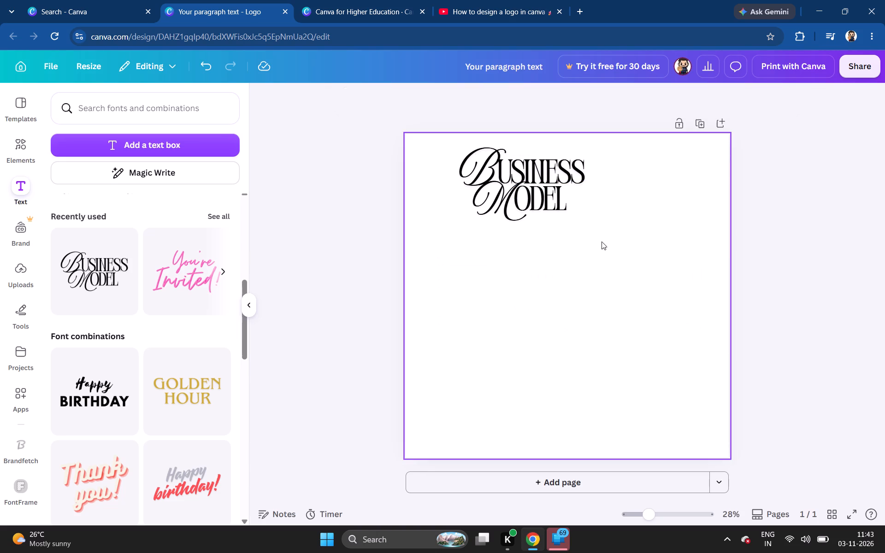
# Reduce the remaining "Business Model" combination to its script letter M by deleting the "odel", "usiness" and "B" texts.
pyautogui.click(558, 205)
pyautogui.click(573, 207)
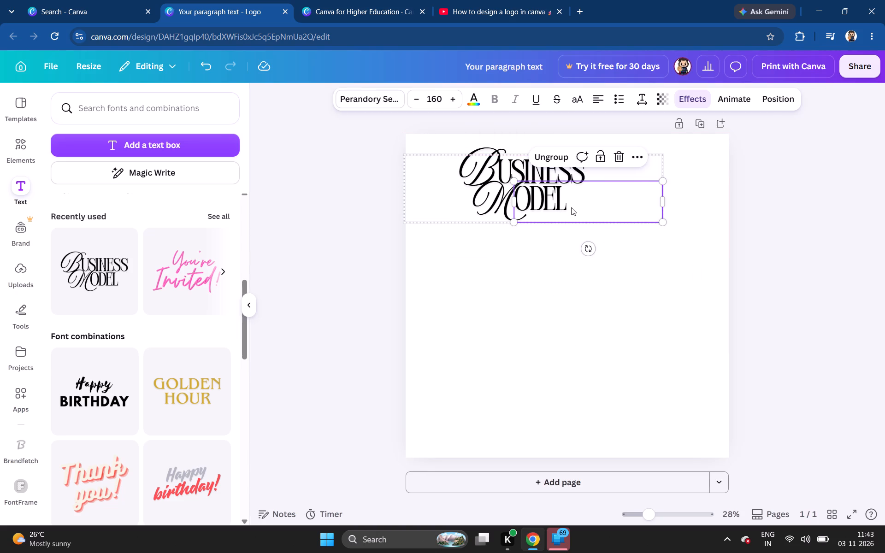
pyautogui.moveTo(569, 207); pyautogui.dragTo(561, 286)
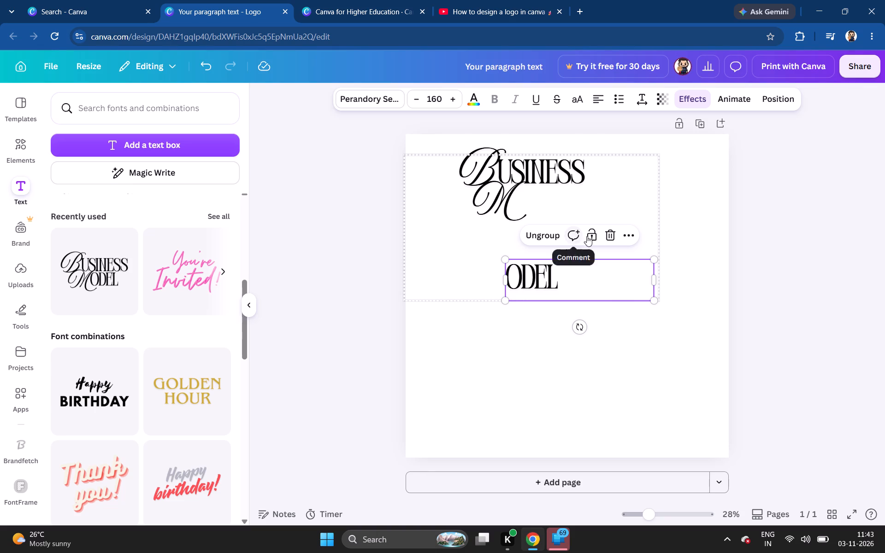
pyautogui.click(605, 237)
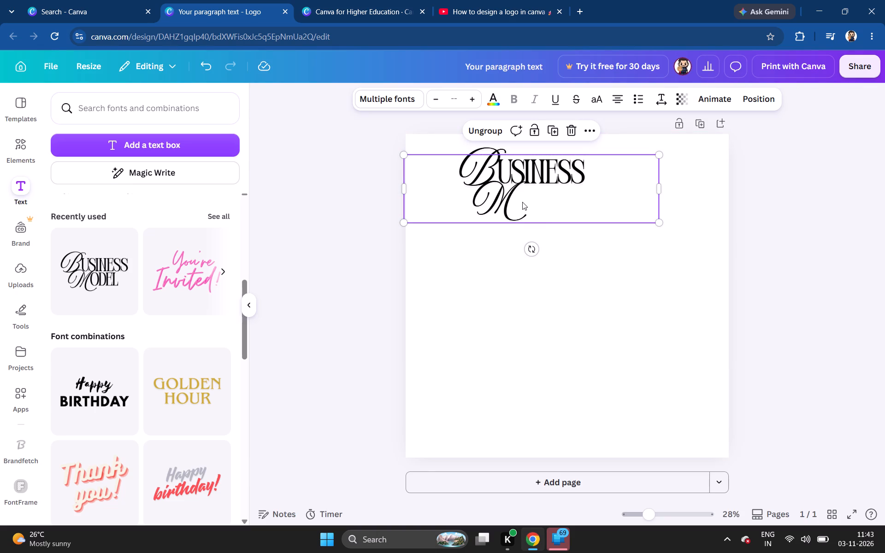
pyautogui.moveTo(503, 169); pyautogui.dragTo(537, 214)
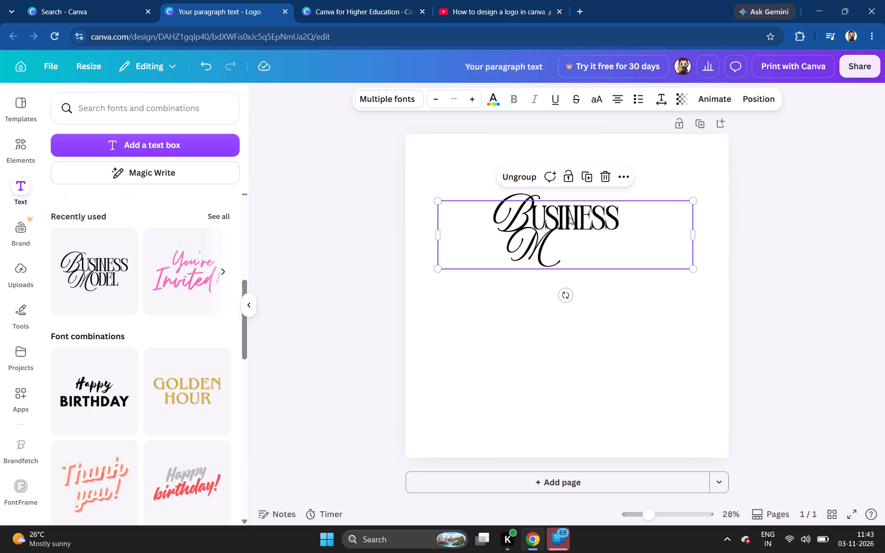
pyautogui.click(569, 217)
pyautogui.click(641, 177)
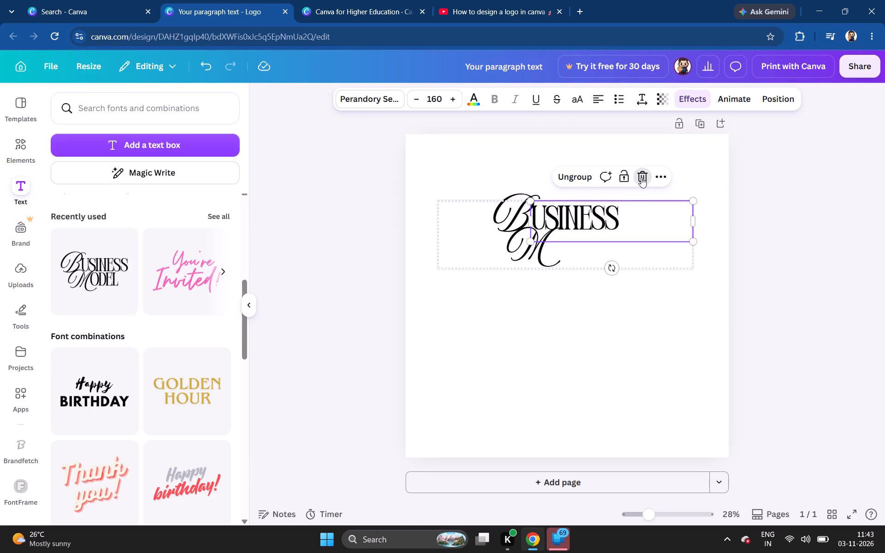
pyautogui.click(521, 212)
pyautogui.click(520, 198)
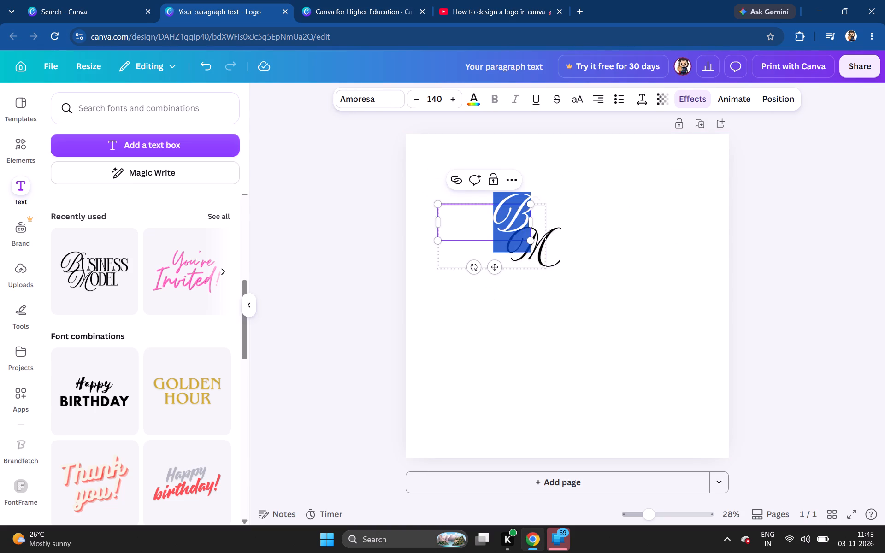
pyautogui.moveTo(520, 198); pyautogui.dragTo(507, 226)
pyautogui.press('BackSpace')
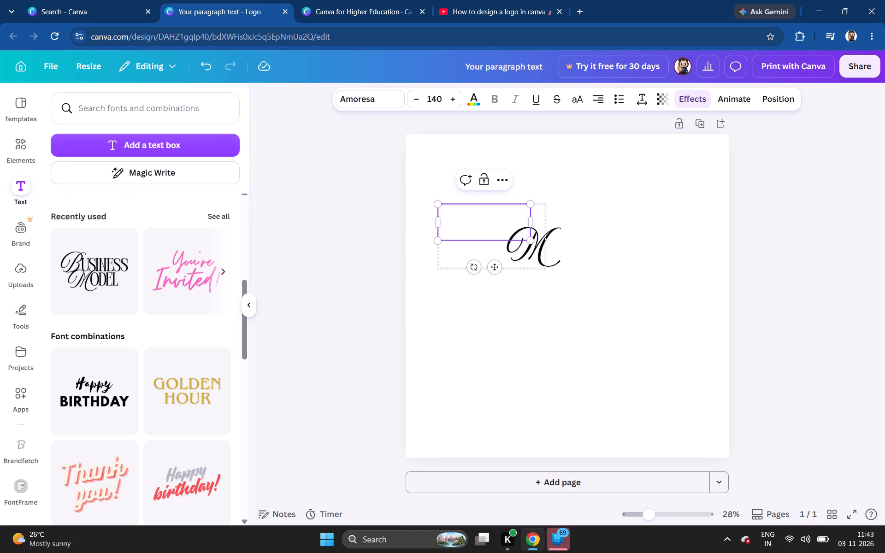
# Enlarge the script letter M to a font size of about 234.
pyautogui.click(522, 258)
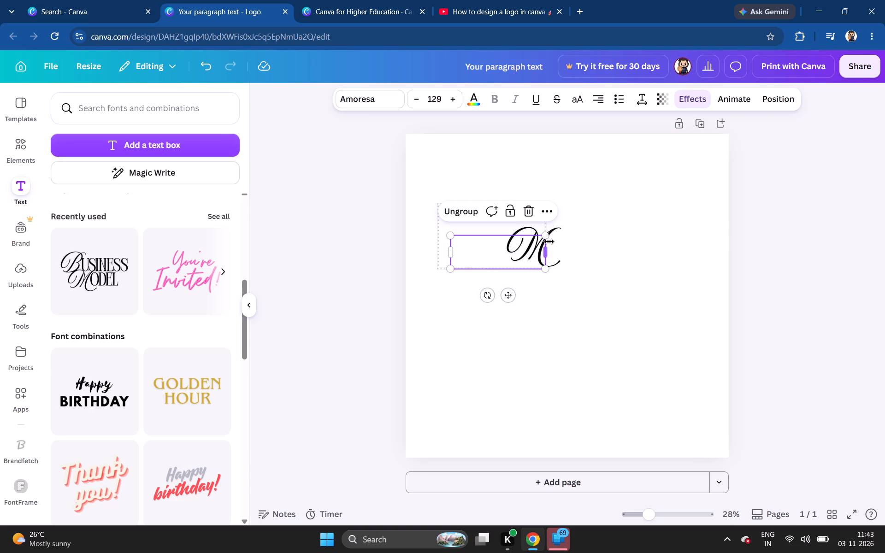
pyautogui.click(549, 241)
pyautogui.click(527, 224)
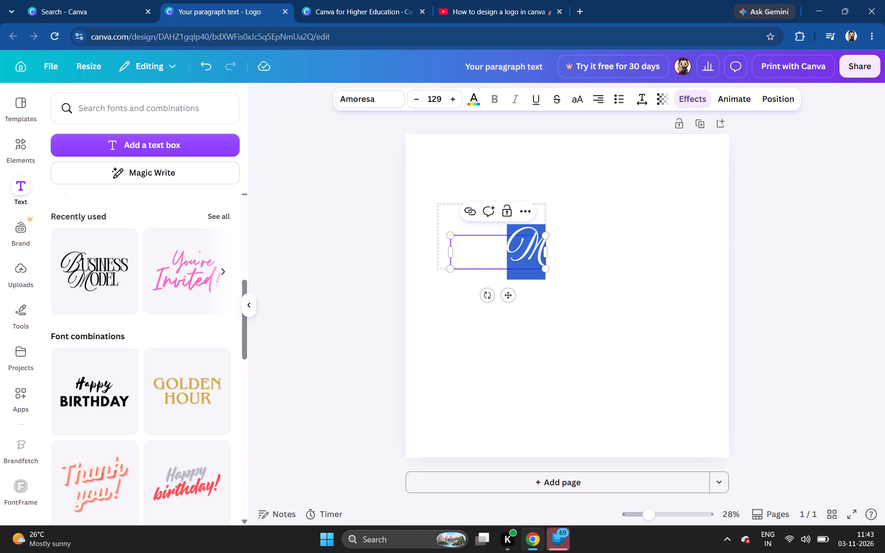
pyautogui.moveTo(547, 270); pyautogui.dragTo(614, 328)
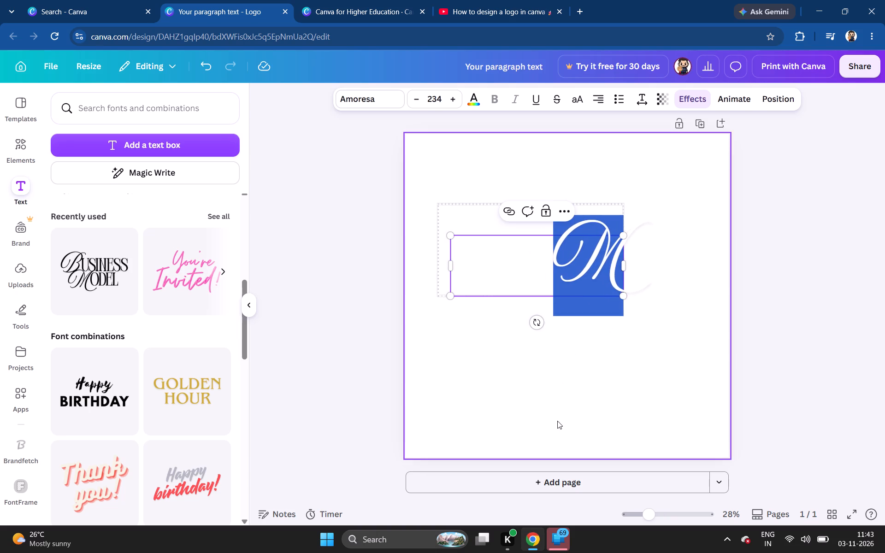
pyautogui.click(557, 421)
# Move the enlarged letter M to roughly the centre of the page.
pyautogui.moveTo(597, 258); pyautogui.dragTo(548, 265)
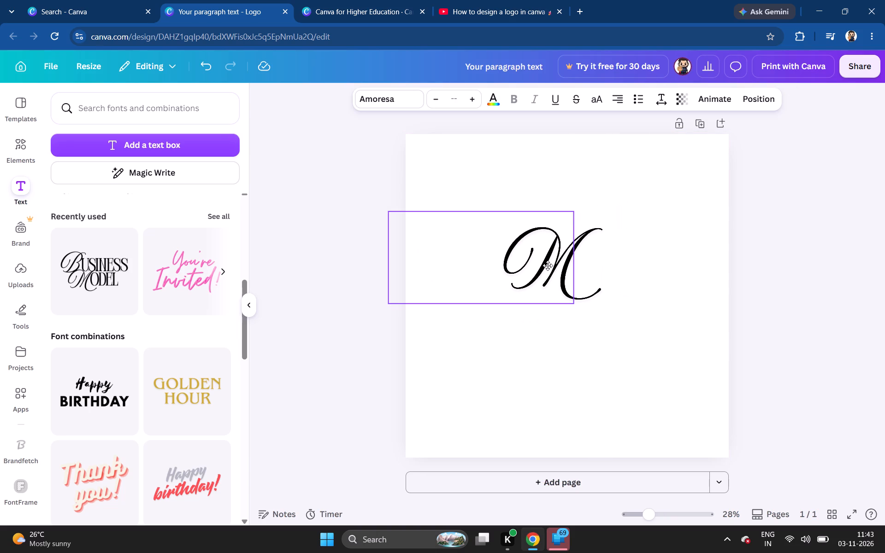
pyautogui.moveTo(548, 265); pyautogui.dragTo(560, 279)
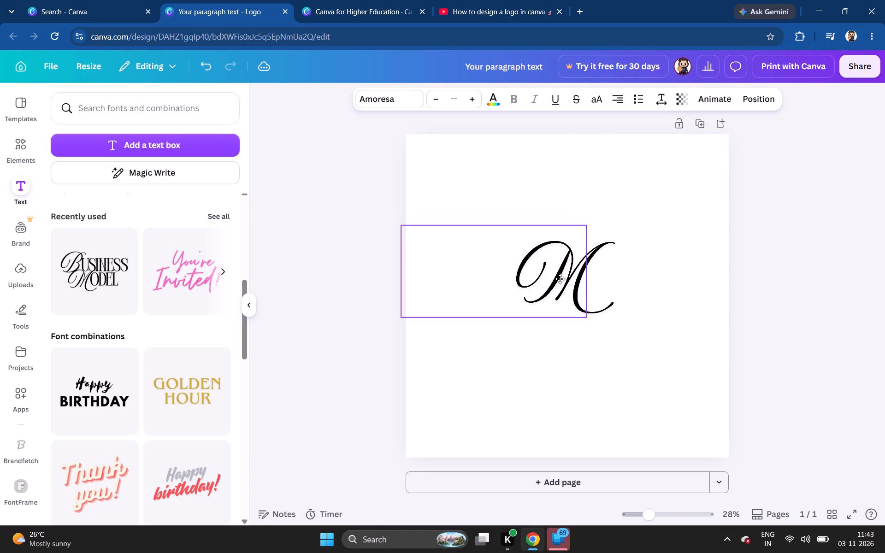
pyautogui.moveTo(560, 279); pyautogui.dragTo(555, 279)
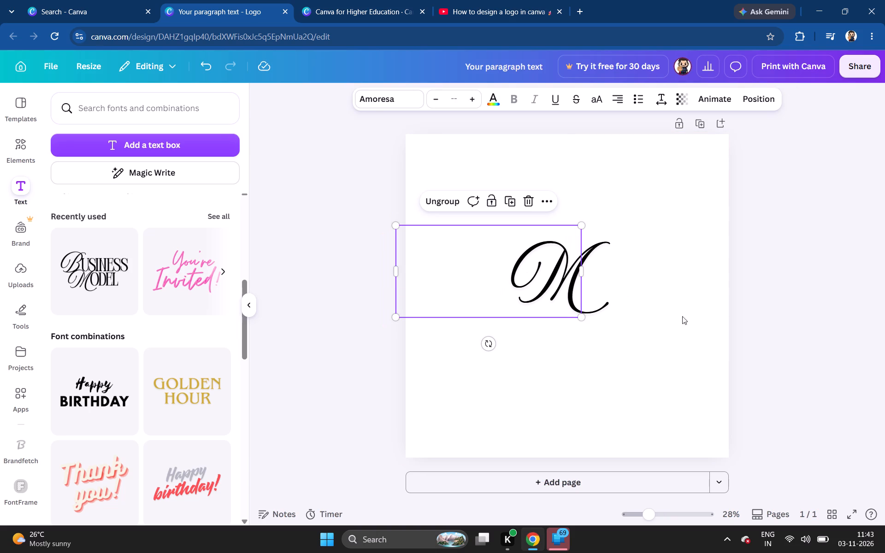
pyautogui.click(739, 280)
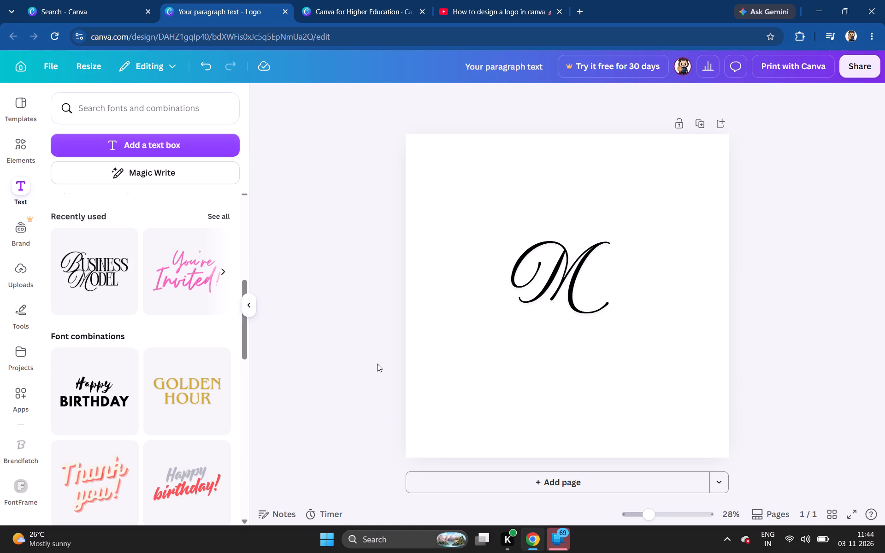
# Browse the available font combinations and default text styles for text to accompany the M.
pyautogui.scroll(-4, 130, 330)
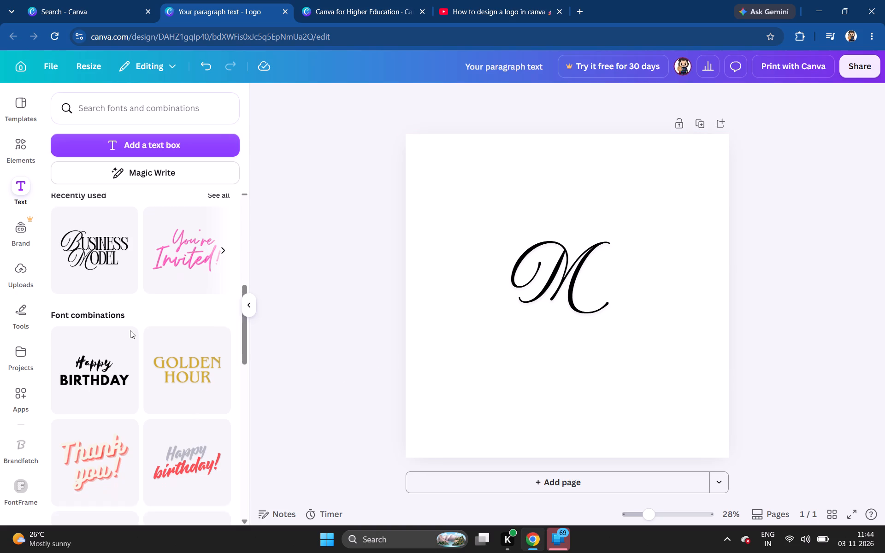
pyautogui.scroll(-7, 130, 330)
pyautogui.scroll(6, 130, 330)
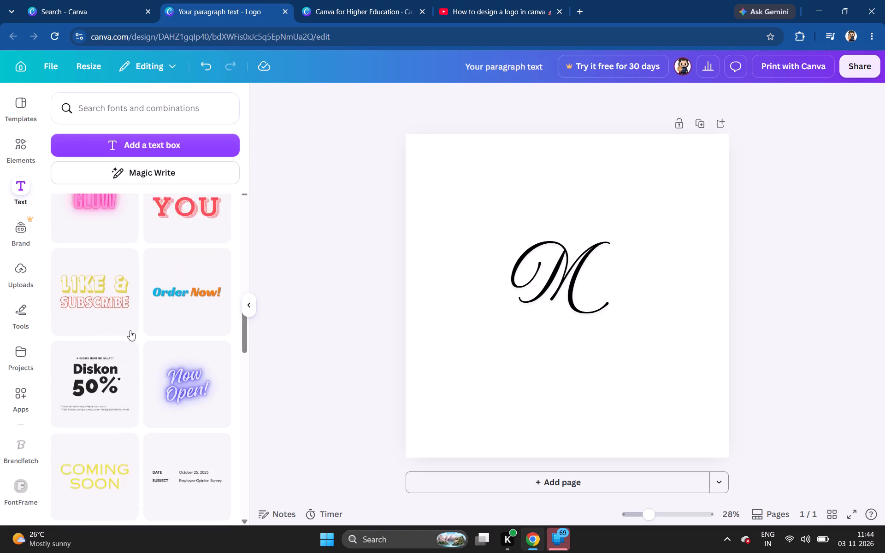
pyautogui.scroll(14, 130, 330)
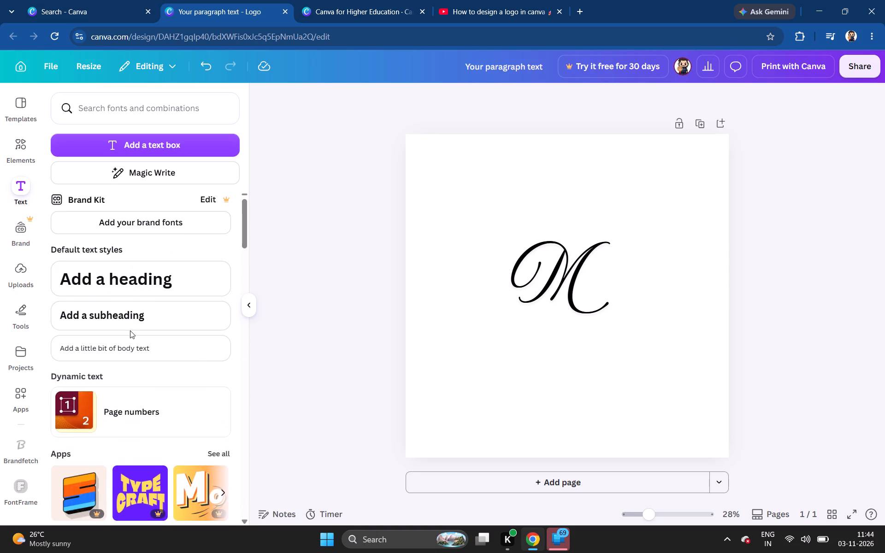
# Move the letter M to the left side of the page, at mid height.
pyautogui.moveTo(571, 283); pyautogui.dragTo(556, 290)
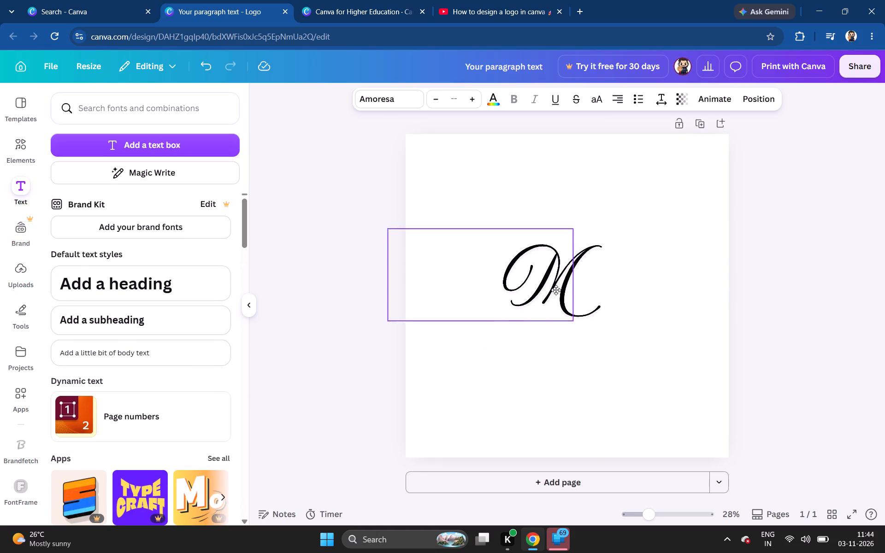
pyautogui.moveTo(556, 290); pyautogui.dragTo(483, 285)
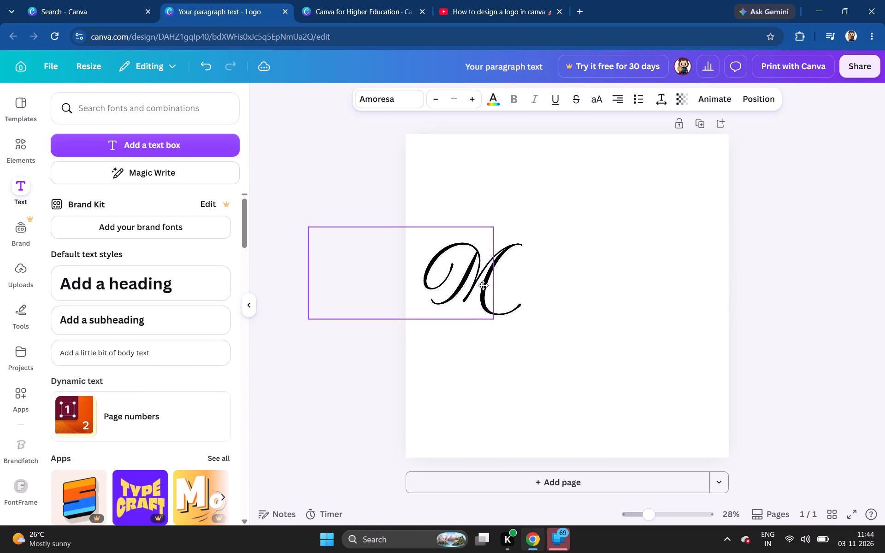
pyautogui.moveTo(483, 285); pyautogui.dragTo(489, 282)
pyautogui.click(558, 340)
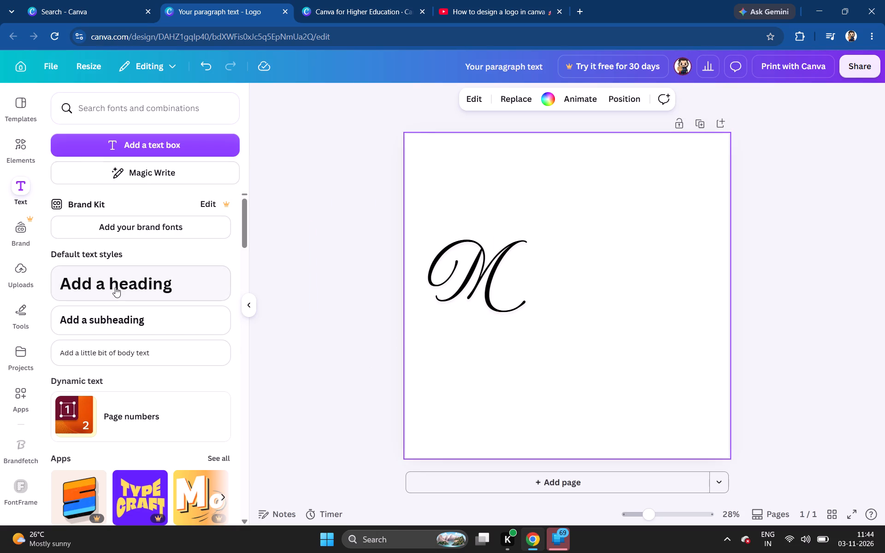
# Insert the recently used "Business Model" font combination again and place it below the large letter M.
pyautogui.scroll(-7, 116, 349)
pyautogui.scroll(1, 116, 349)
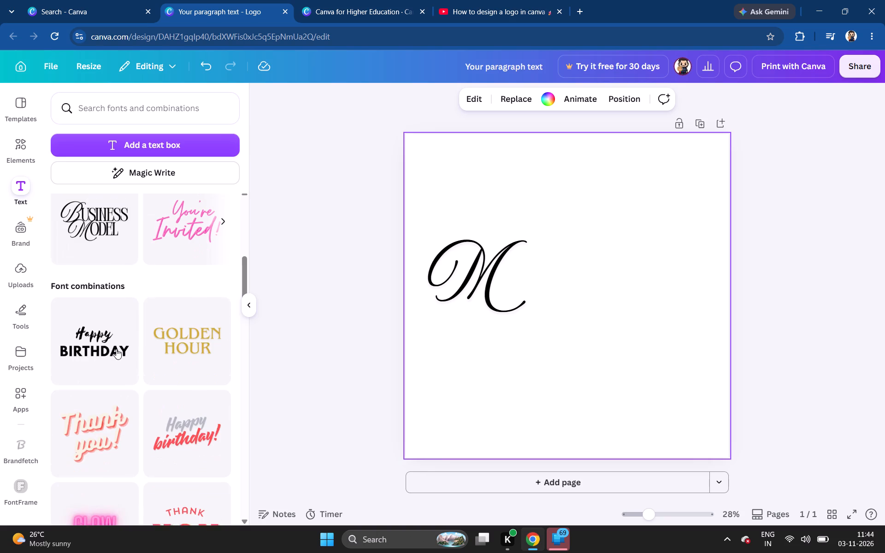
pyautogui.click(89, 258)
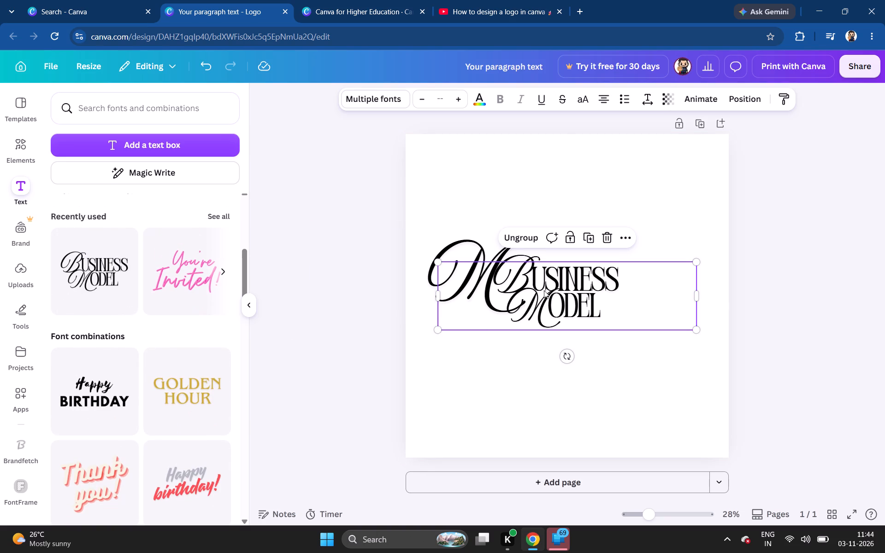
pyautogui.moveTo(548, 291); pyautogui.dragTo(540, 359)
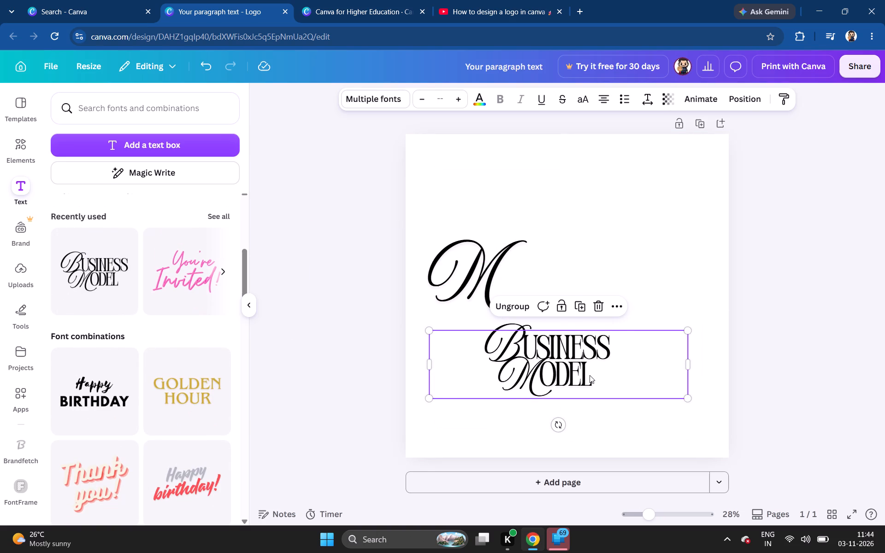
# Replace the ODEL text in the lower line of the Business Model combination with ANGO.
pyautogui.click(590, 375)
pyautogui.write('FFF')
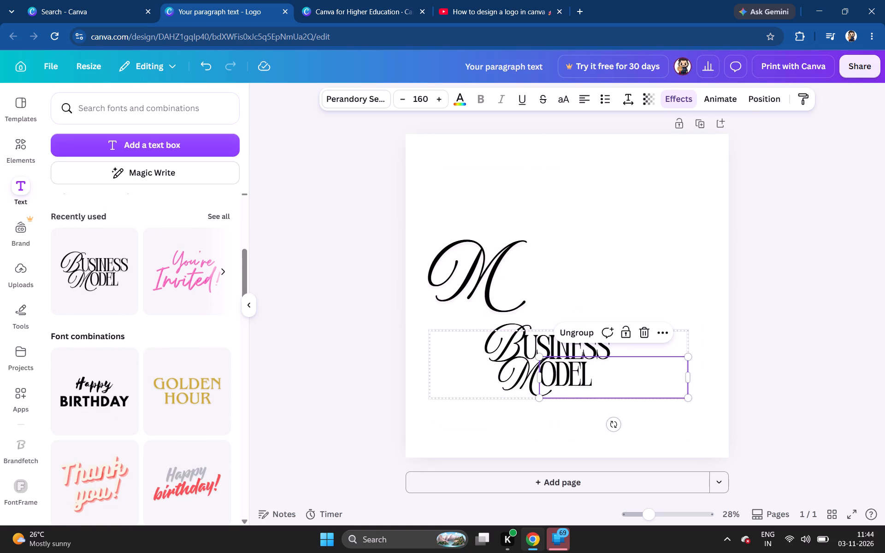
pyautogui.click(590, 375)
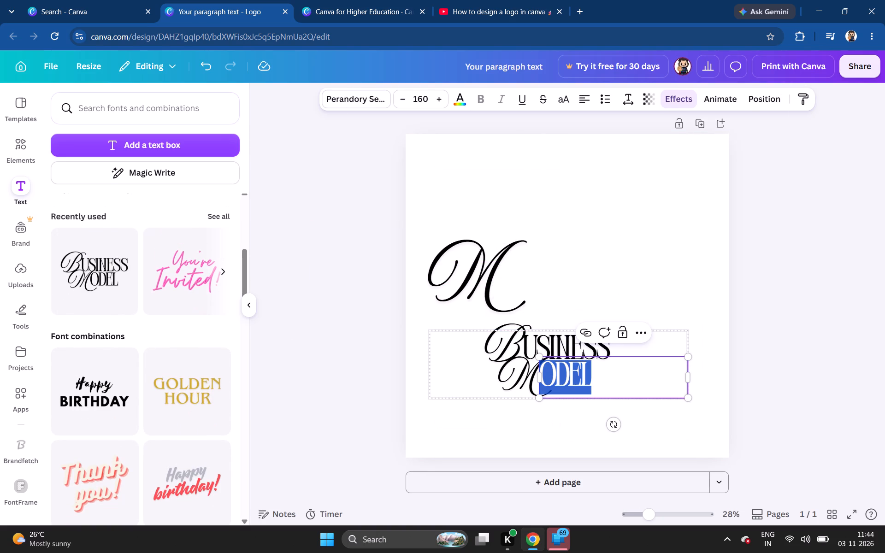
pyautogui.press('BackSpace')
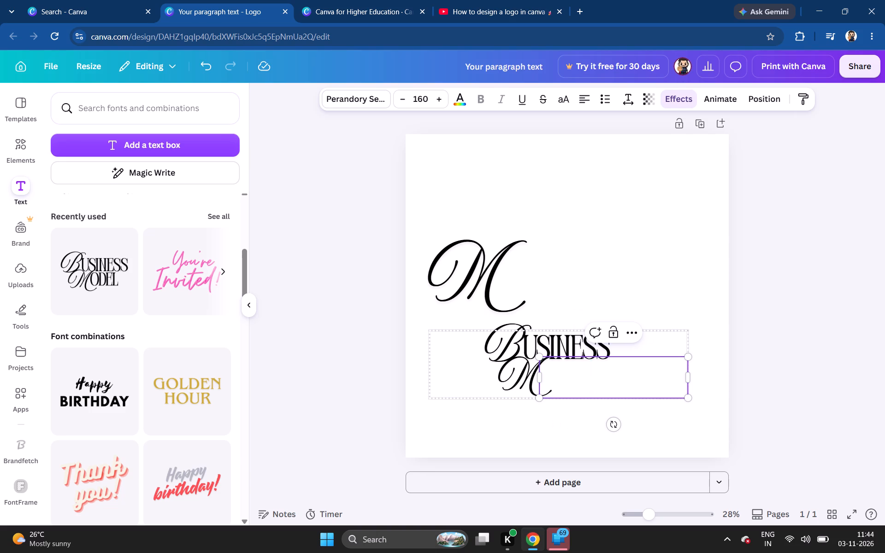
pyautogui.press('a')
pyautogui.press('n')
pyautogui.press('f')
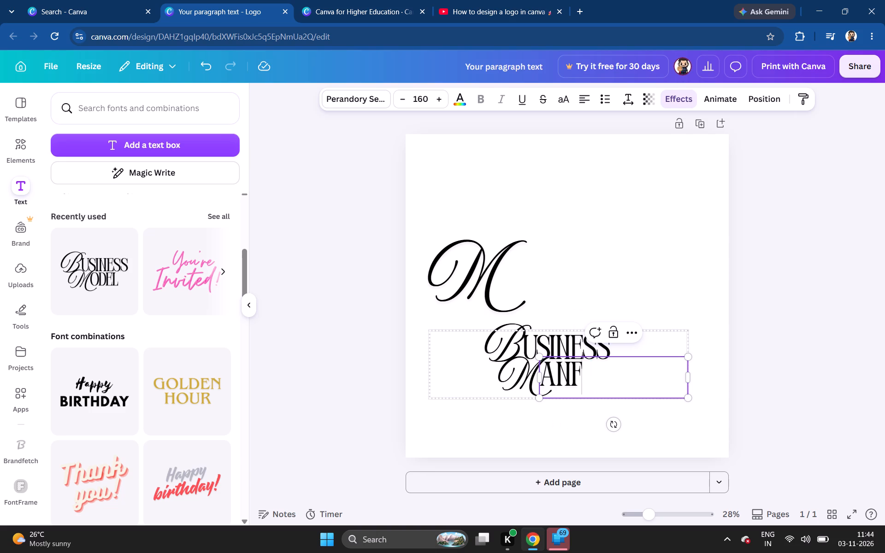
pyautogui.press('BackSpace')
pyautogui.press('BackSpace')
pyautogui.press('BackSpace')
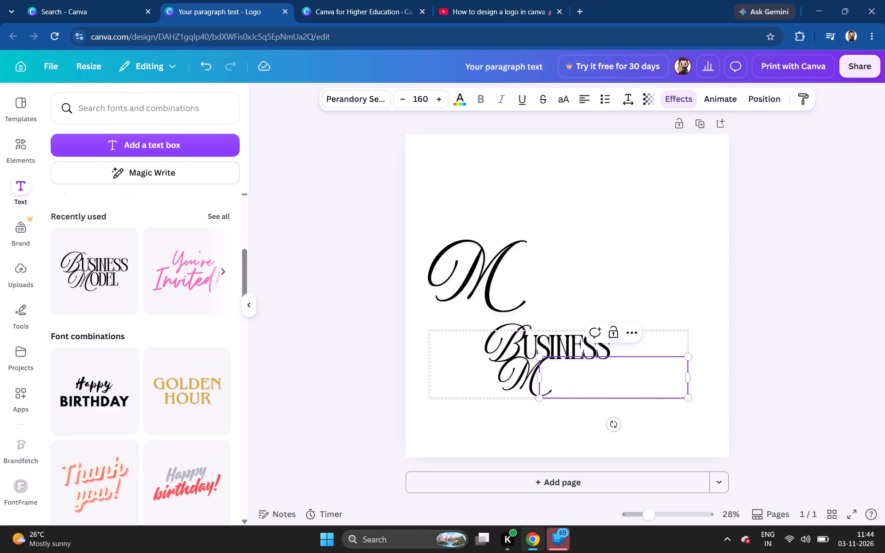
pyautogui.press('a')
pyautogui.write('NGO')
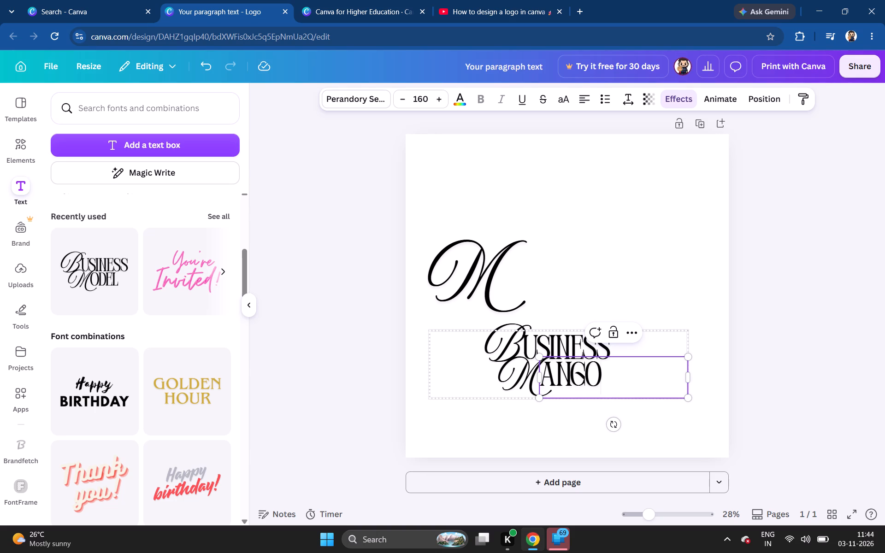
# Delete the small script letters M and B from the Business Model combination.
pyautogui.moveTo(584, 372); pyautogui.dragTo(629, 360)
pyautogui.click(526, 373)
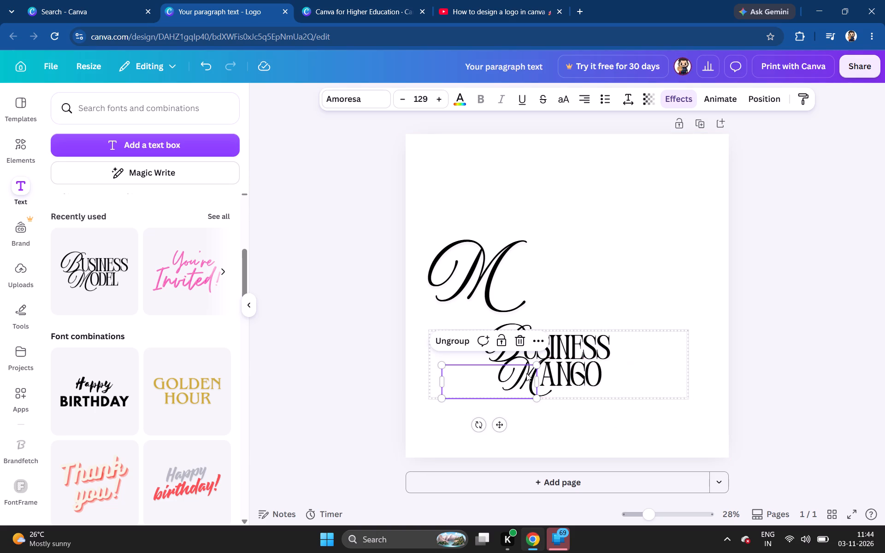
pyautogui.click(521, 345)
pyautogui.click(521, 346)
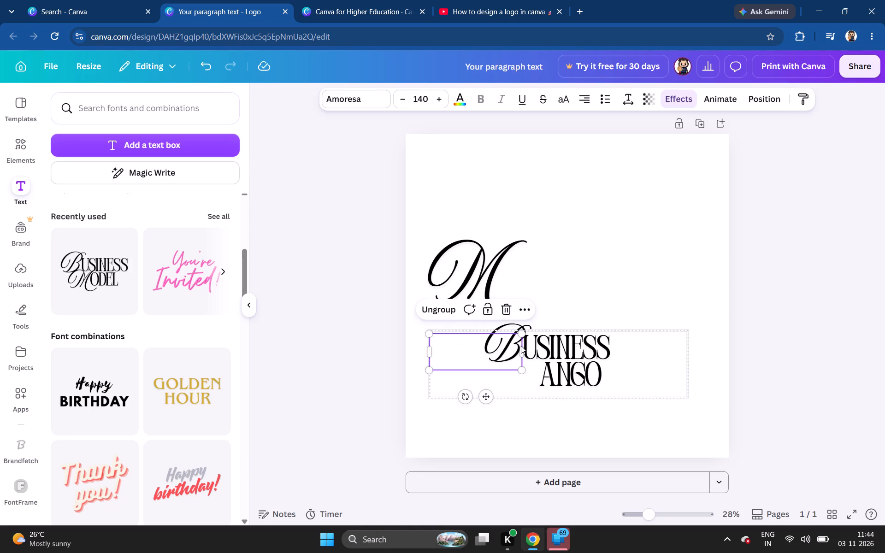
pyautogui.moveTo(521, 346); pyautogui.dragTo(631, 273)
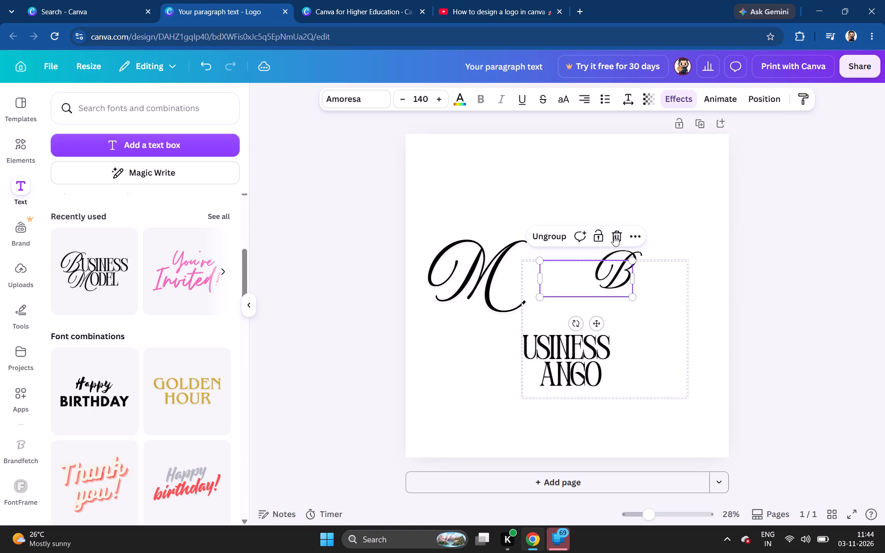
pyautogui.click(611, 233)
# Clear all the letters of the USINESS text above ANGO.
pyautogui.moveTo(593, 342); pyautogui.dragTo(577, 348)
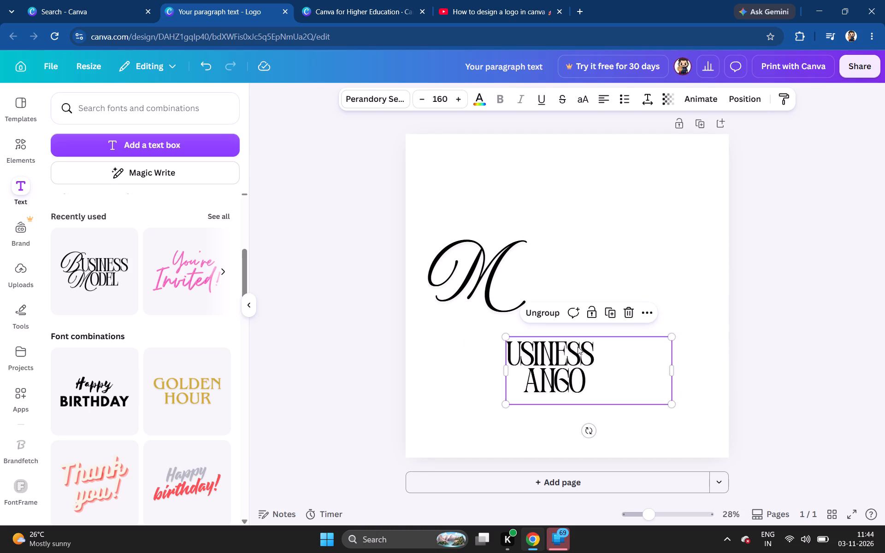
pyautogui.moveTo(554, 389); pyautogui.dragTo(573, 392)
pyautogui.click(562, 359)
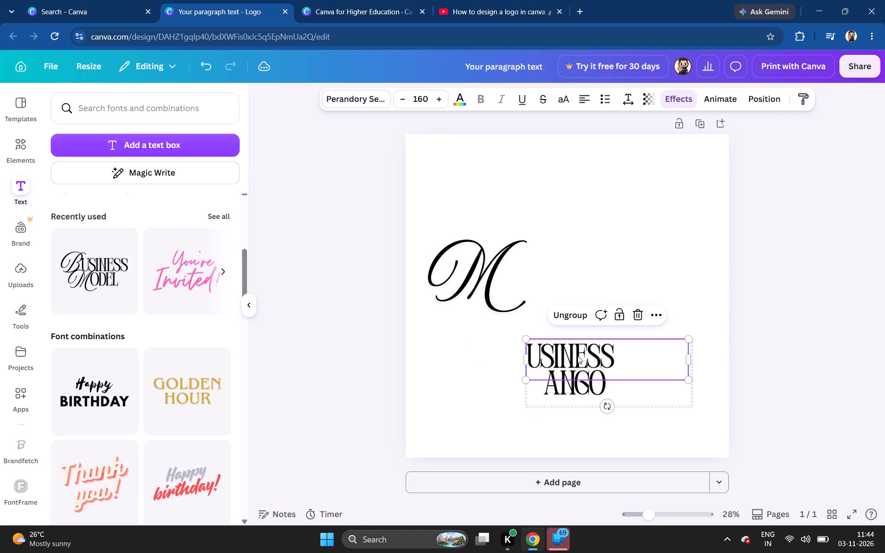
pyautogui.click(586, 352)
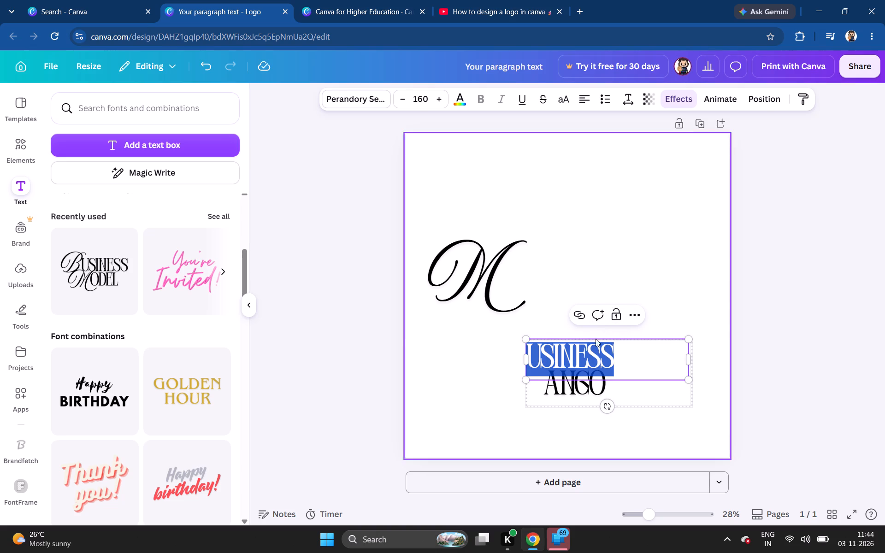
pyautogui.click(590, 348)
pyautogui.click(608, 342)
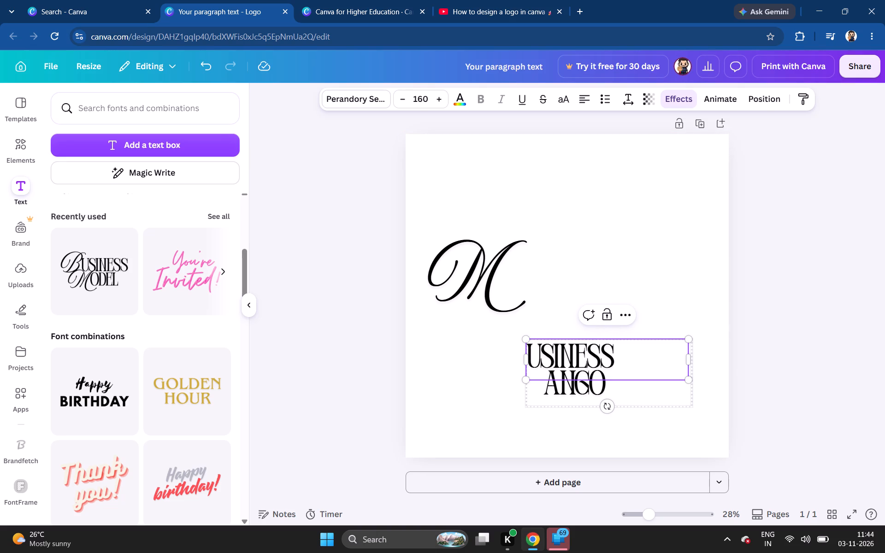
pyautogui.press('BackSpace')
pyautogui.press('BackSpace')
pyautogui.press('BackSpace')
pyautogui.press('BackSpace')
pyautogui.press('BackSpace')
pyautogui.press('BackSpace')
pyautogui.press('BackSpace')
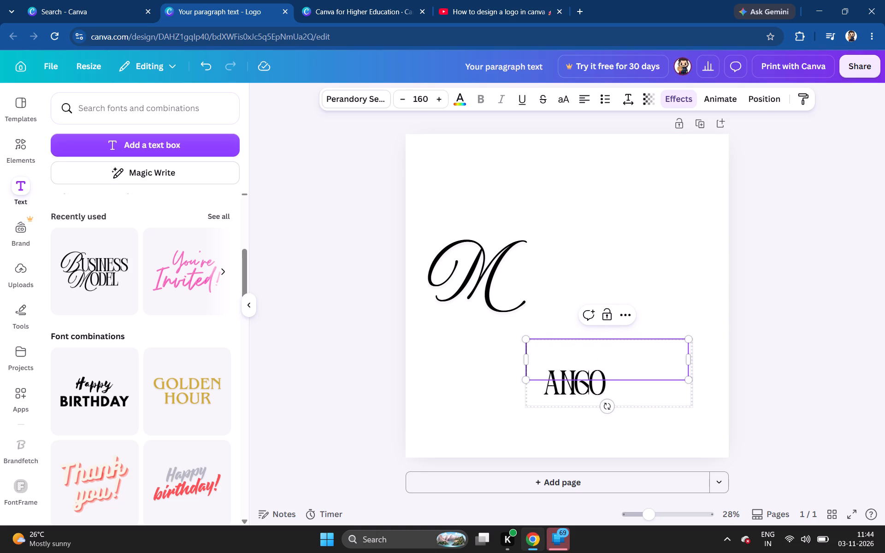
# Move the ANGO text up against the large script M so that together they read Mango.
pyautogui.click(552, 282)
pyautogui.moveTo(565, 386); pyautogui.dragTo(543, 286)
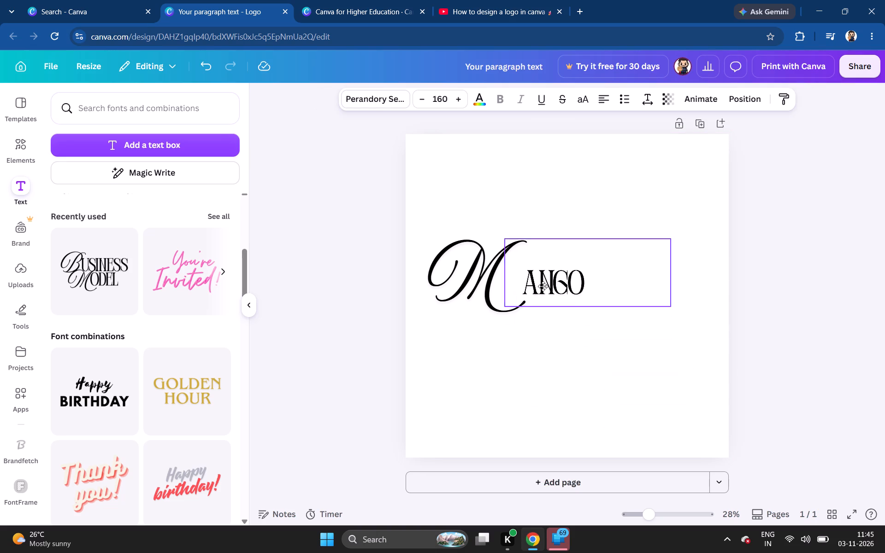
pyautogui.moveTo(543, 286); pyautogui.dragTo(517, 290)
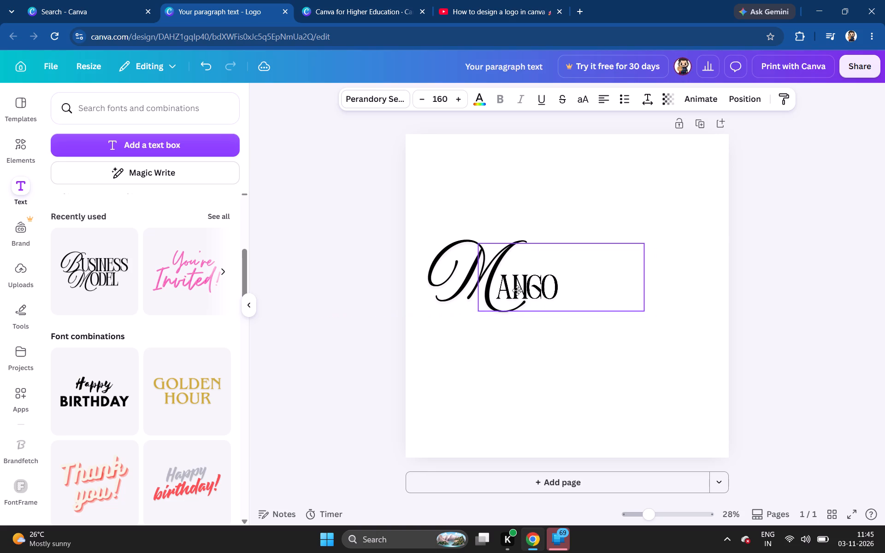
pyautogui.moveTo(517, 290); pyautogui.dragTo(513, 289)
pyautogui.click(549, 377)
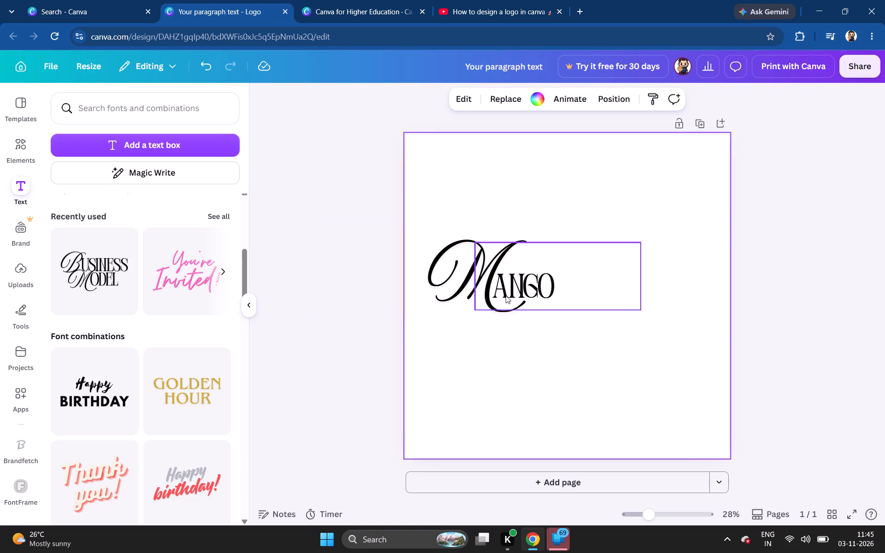
# Move the large M closer to the page centre and set ANGO against its tail to read Mango.
pyautogui.click(476, 292)
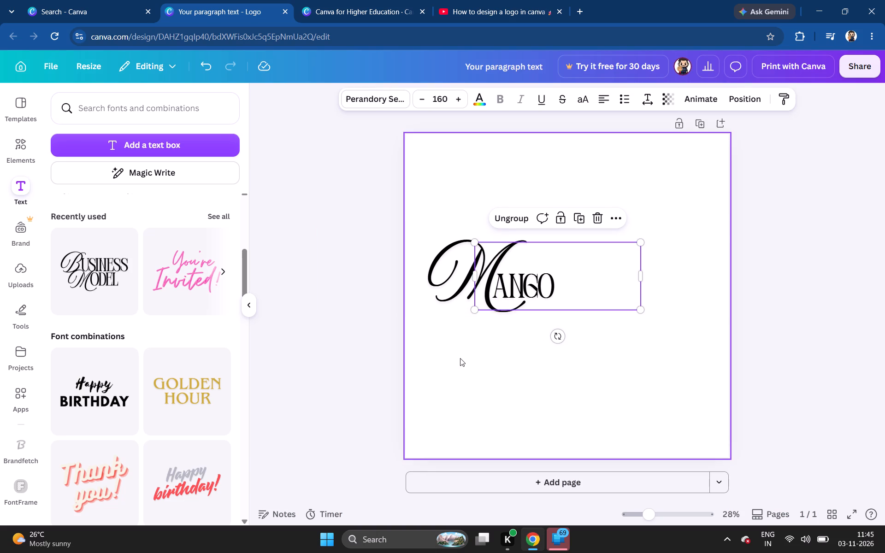
pyautogui.click(481, 378)
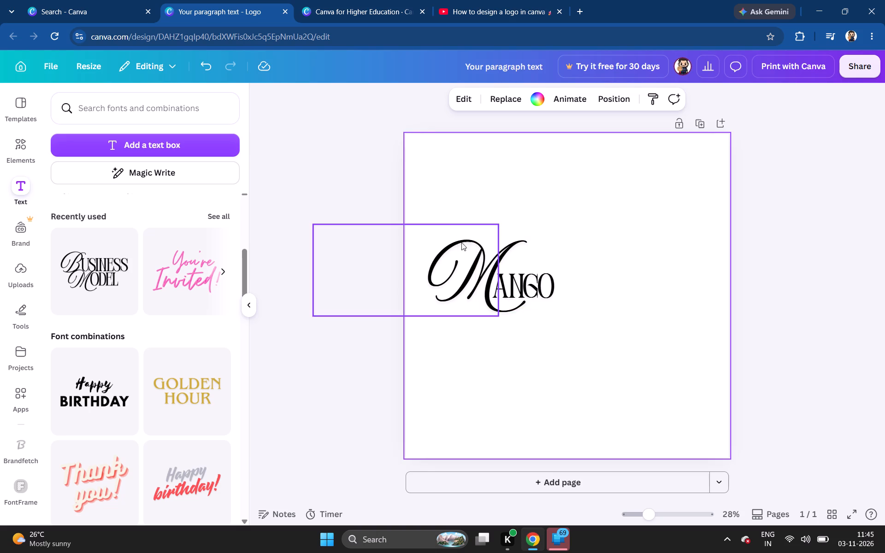
pyautogui.moveTo(448, 225); pyautogui.dragTo(496, 236)
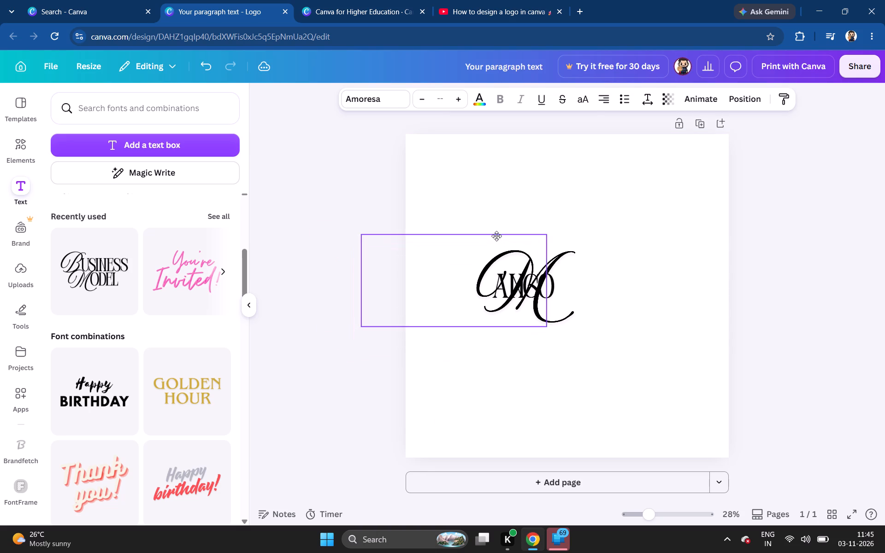
pyautogui.moveTo(496, 236); pyautogui.dragTo(469, 177)
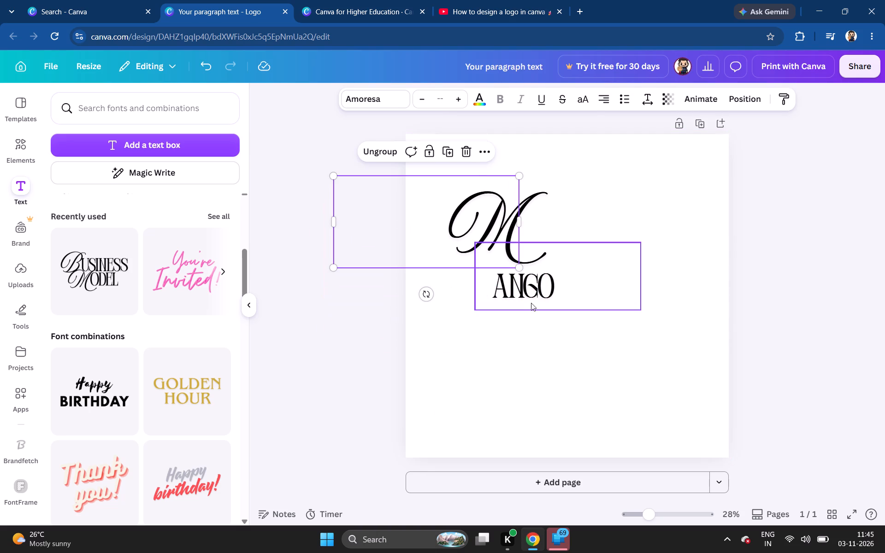
pyautogui.moveTo(524, 291); pyautogui.dragTo(605, 296)
pyautogui.moveTo(506, 240); pyautogui.dragTo(528, 291)
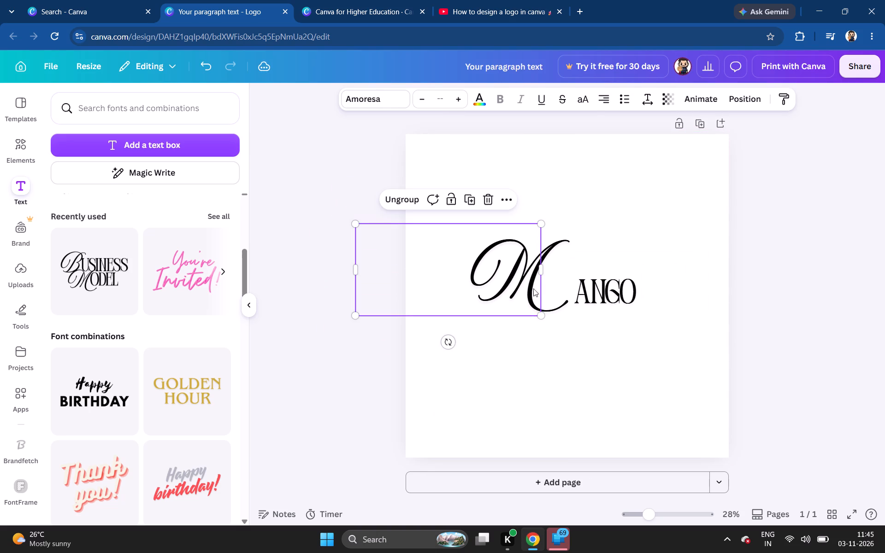
pyautogui.moveTo(599, 295); pyautogui.dragTo(561, 290)
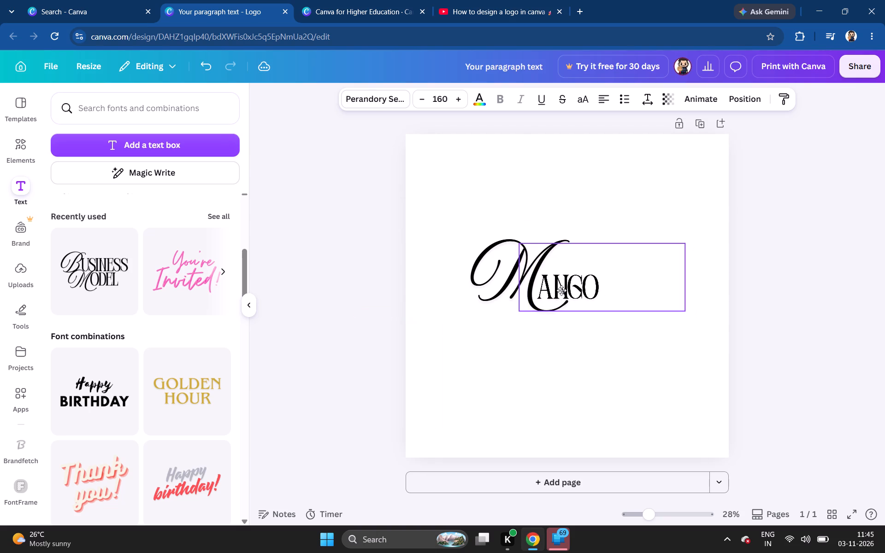
pyautogui.moveTo(561, 290); pyautogui.dragTo(561, 290)
pyautogui.click(579, 376)
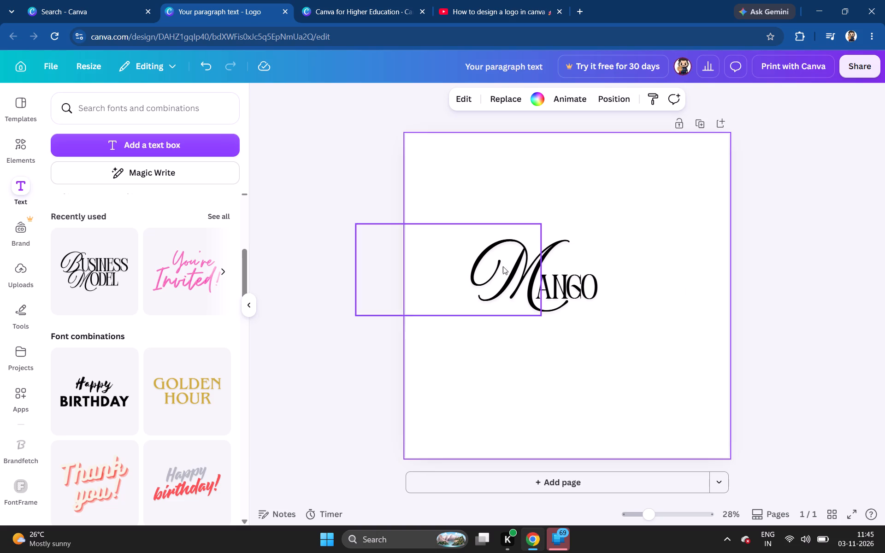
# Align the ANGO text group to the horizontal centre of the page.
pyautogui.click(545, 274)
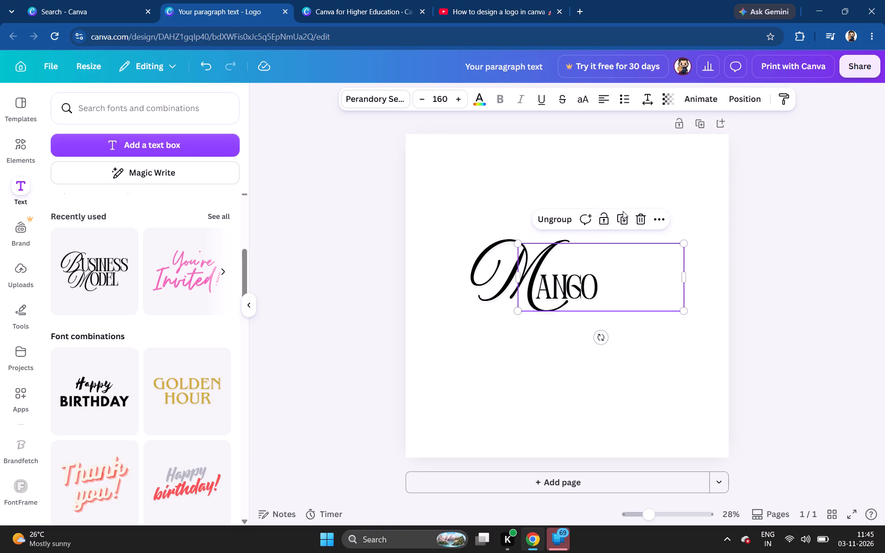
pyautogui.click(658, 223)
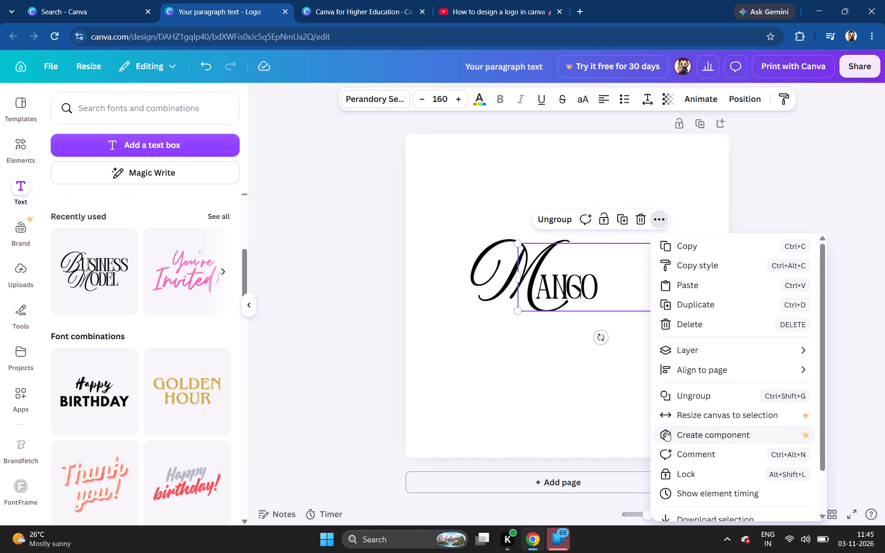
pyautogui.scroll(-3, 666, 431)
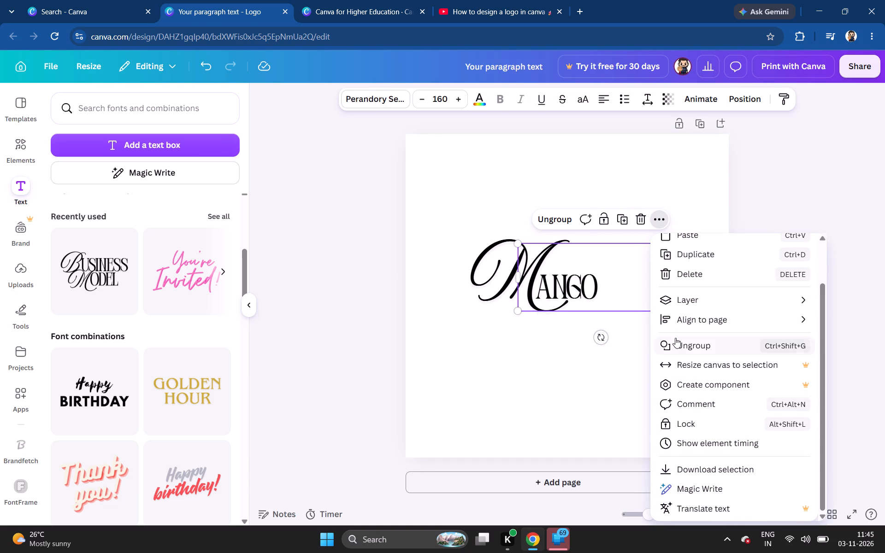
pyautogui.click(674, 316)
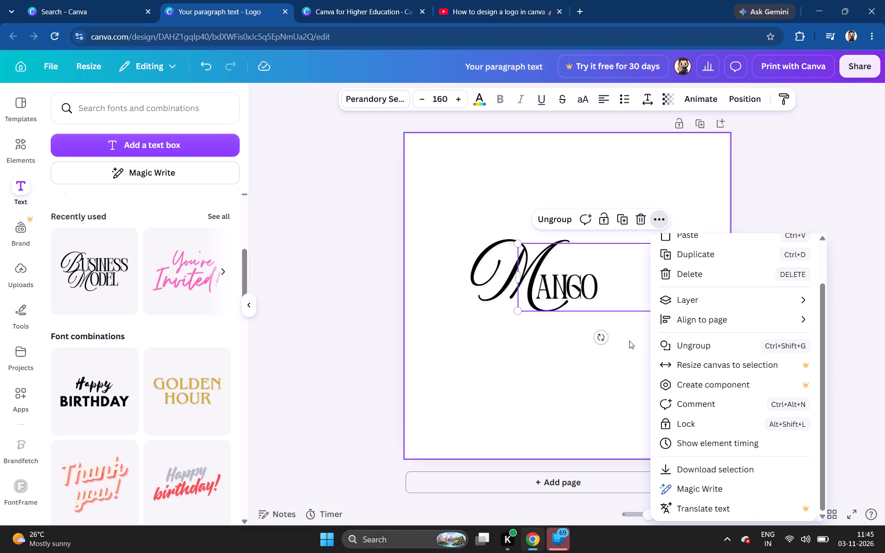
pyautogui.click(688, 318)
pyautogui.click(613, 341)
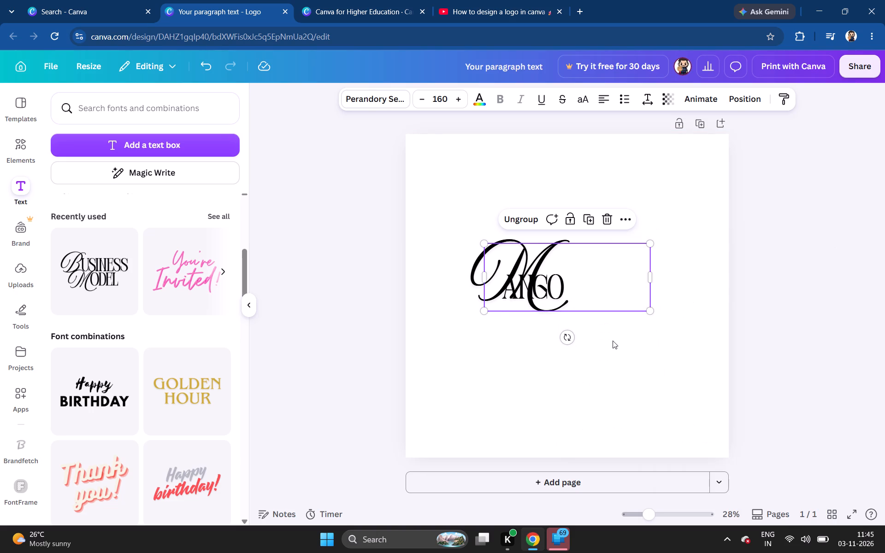
# Shift the empty text box above ANGO slightly left and down within its group.
pyautogui.click(526, 263)
pyautogui.moveTo(526, 263); pyautogui.dragTo(525, 263)
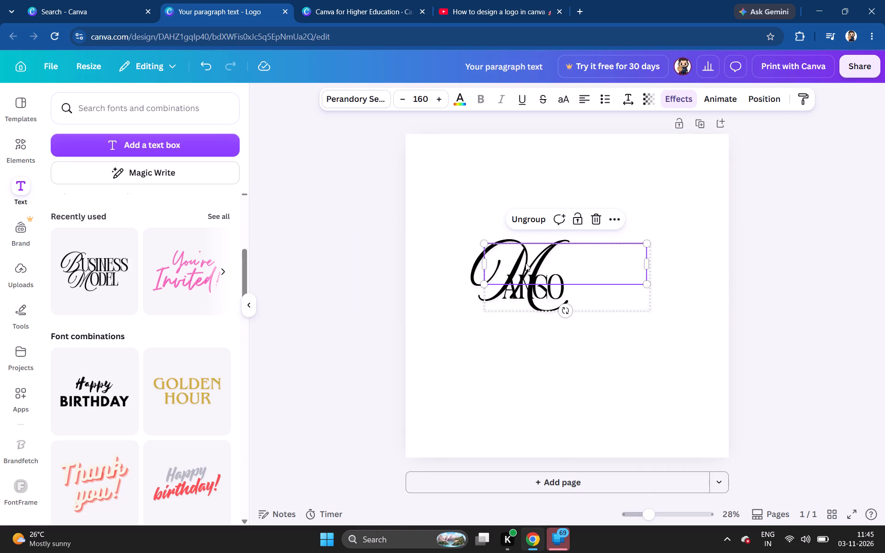
pyautogui.moveTo(525, 263); pyautogui.dragTo(514, 269)
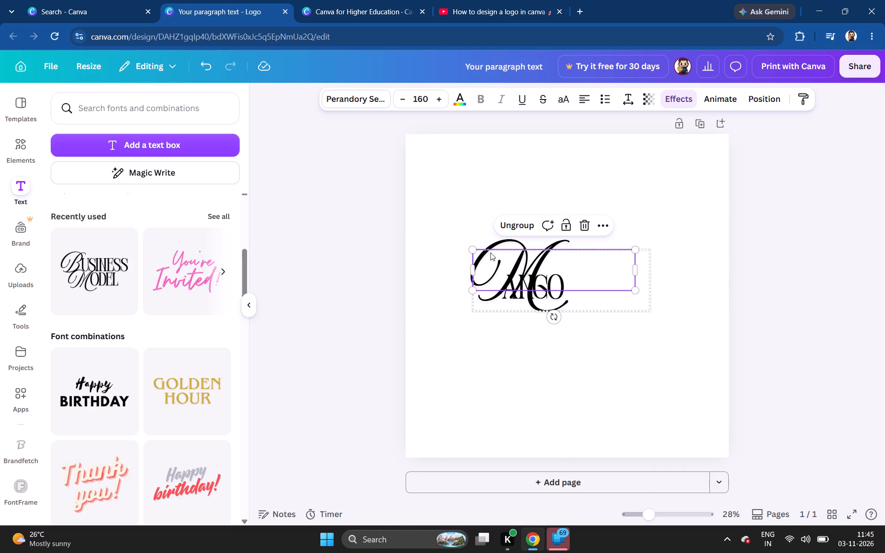
pyautogui.moveTo(473, 281); pyautogui.dragTo(467, 283)
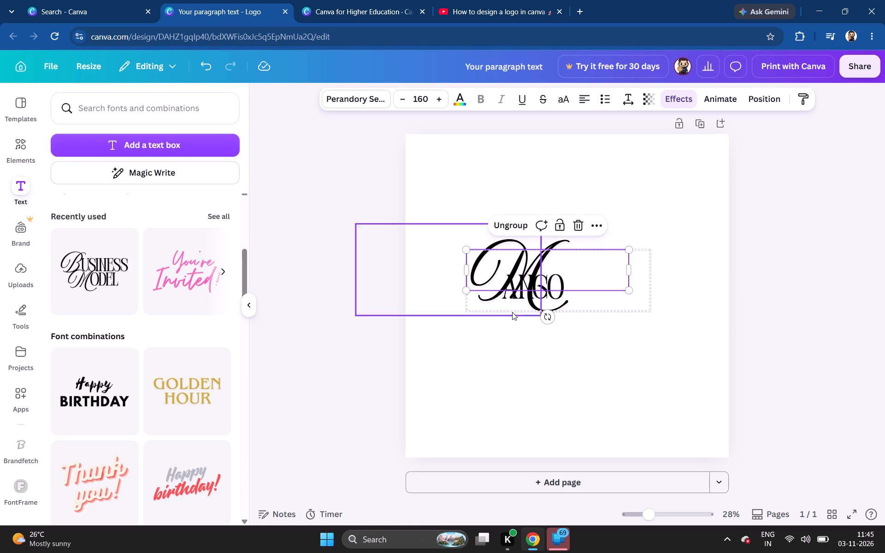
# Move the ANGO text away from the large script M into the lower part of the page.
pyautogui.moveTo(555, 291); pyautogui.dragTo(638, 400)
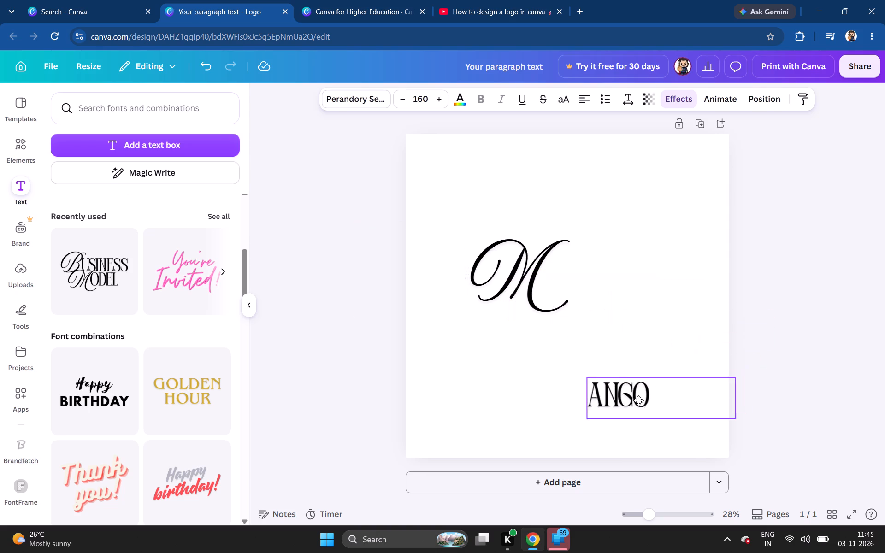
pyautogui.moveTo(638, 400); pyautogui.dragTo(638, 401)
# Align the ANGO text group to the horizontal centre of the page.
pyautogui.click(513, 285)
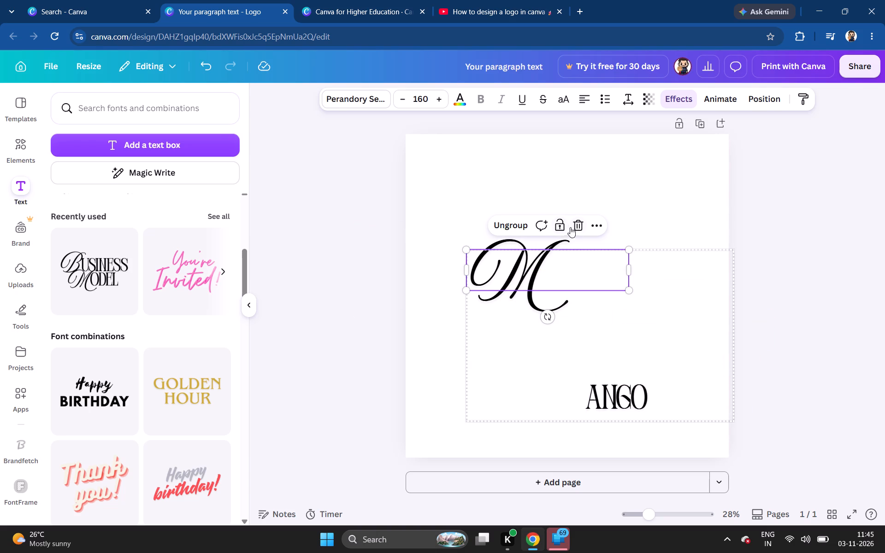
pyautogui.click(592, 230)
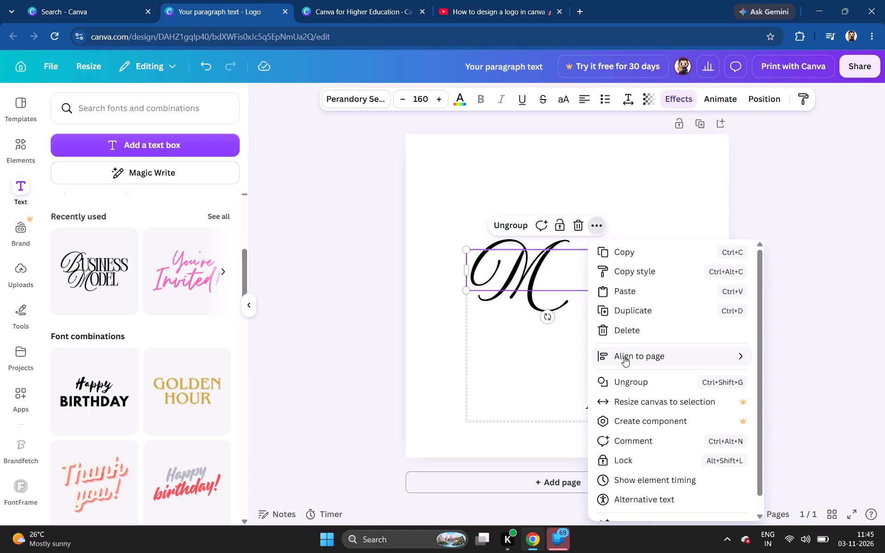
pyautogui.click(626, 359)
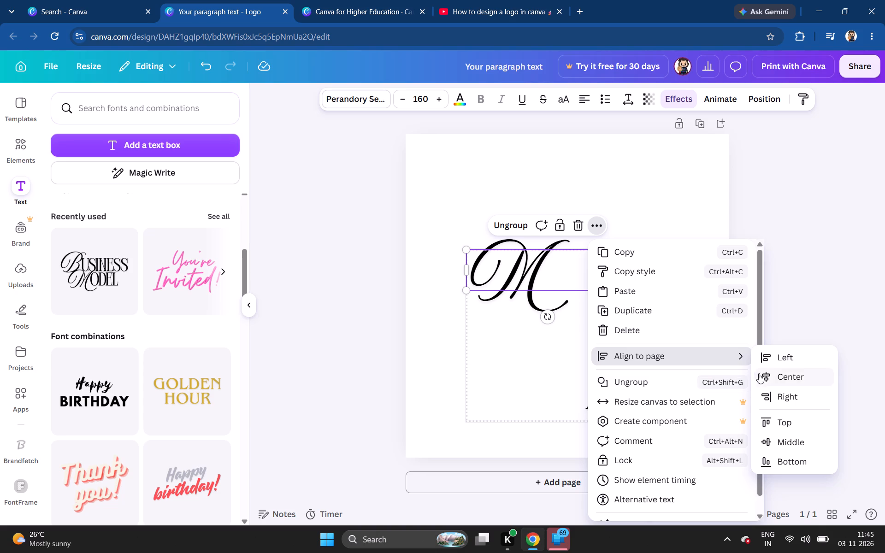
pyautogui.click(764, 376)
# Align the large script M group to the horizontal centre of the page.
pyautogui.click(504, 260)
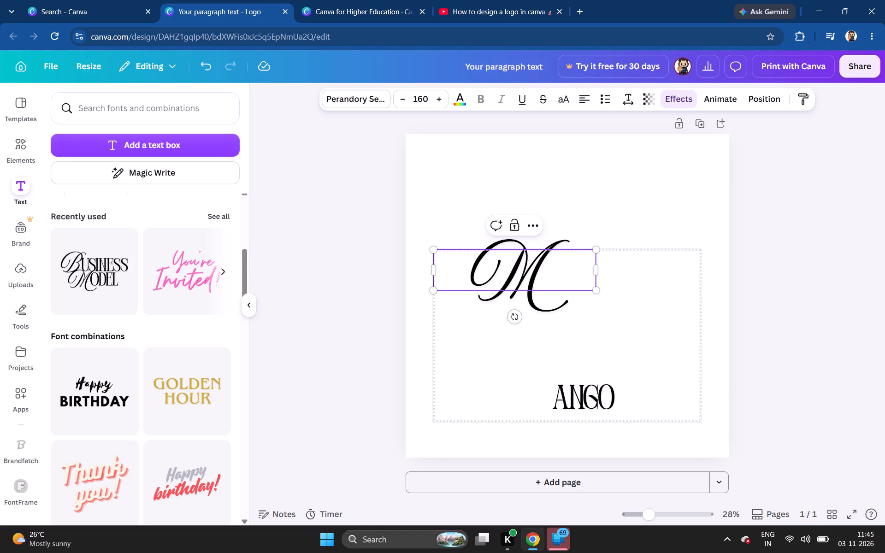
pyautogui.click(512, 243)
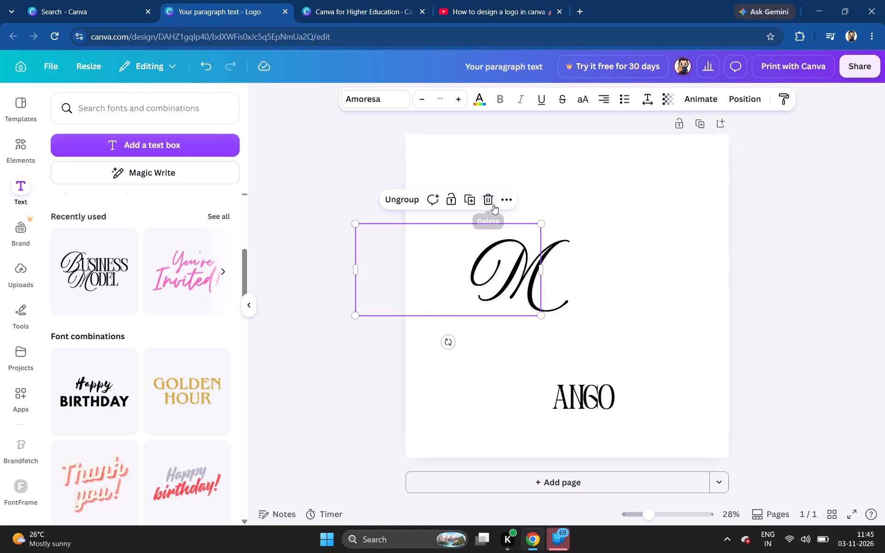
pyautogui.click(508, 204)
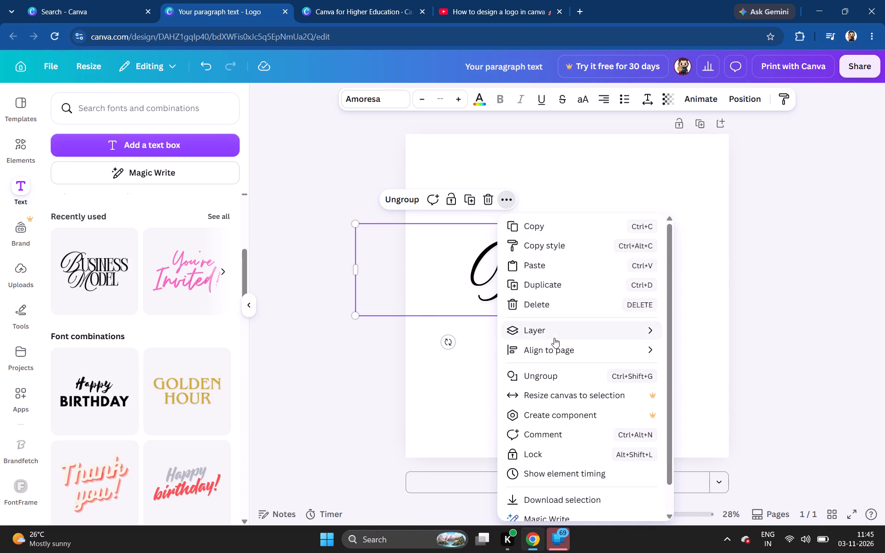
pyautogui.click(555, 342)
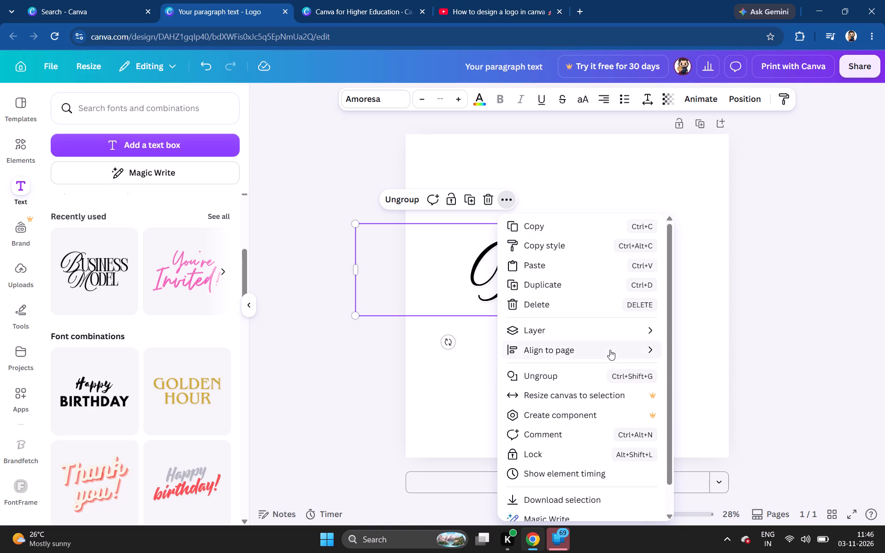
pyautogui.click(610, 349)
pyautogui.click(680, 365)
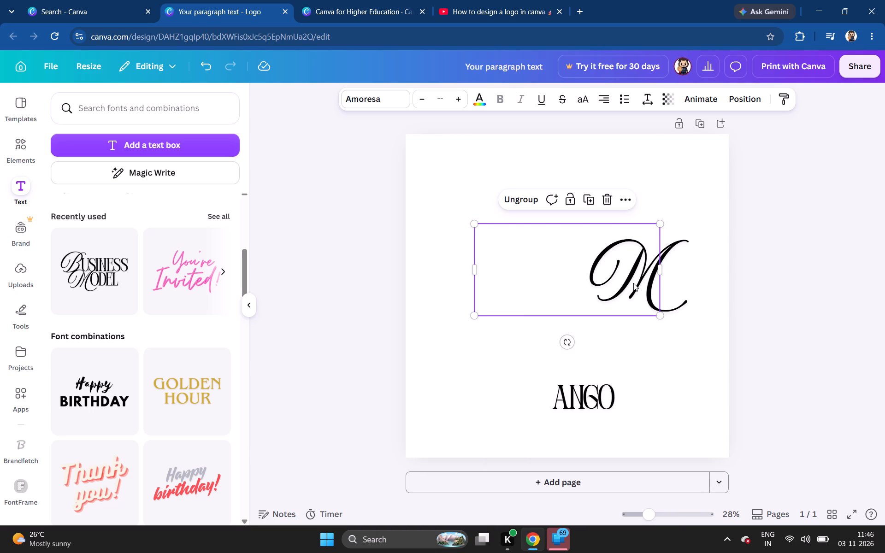
# Move the large script M group back left so the letter sits near the page centre.
pyautogui.moveTo(633, 282); pyautogui.dragTo(515, 284)
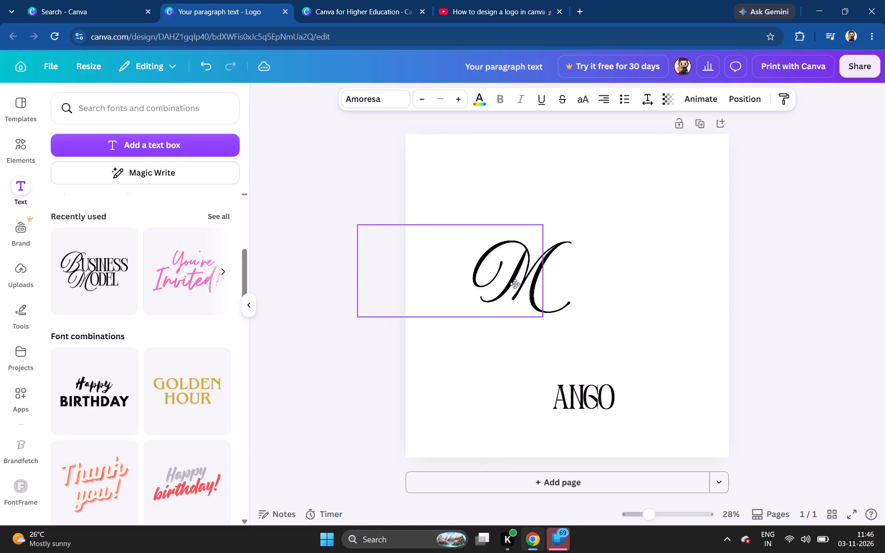
pyautogui.moveTo(515, 284); pyautogui.dragTo(523, 280)
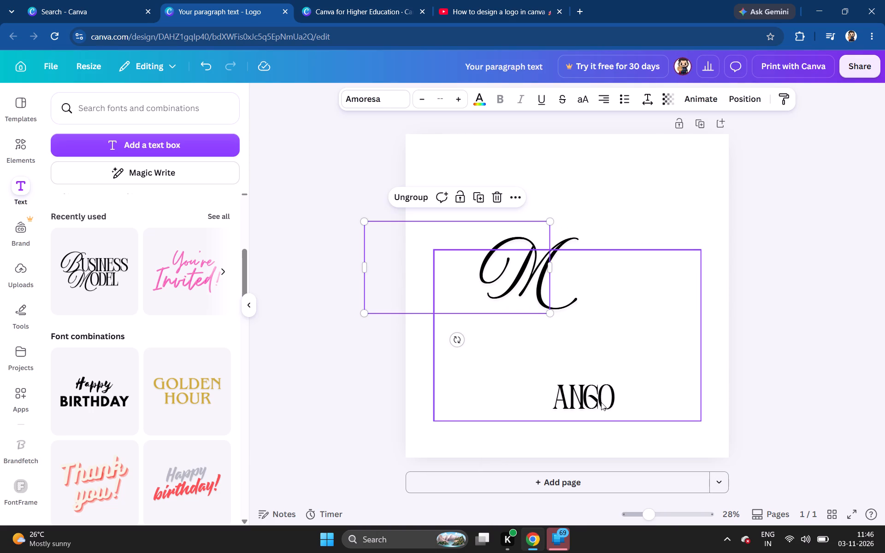
# Move ANGO up against the M's tail and nudge it slightly right and up to read Mango.
pyautogui.moveTo(601, 402); pyautogui.dragTo(590, 290)
pyautogui.click(620, 406)
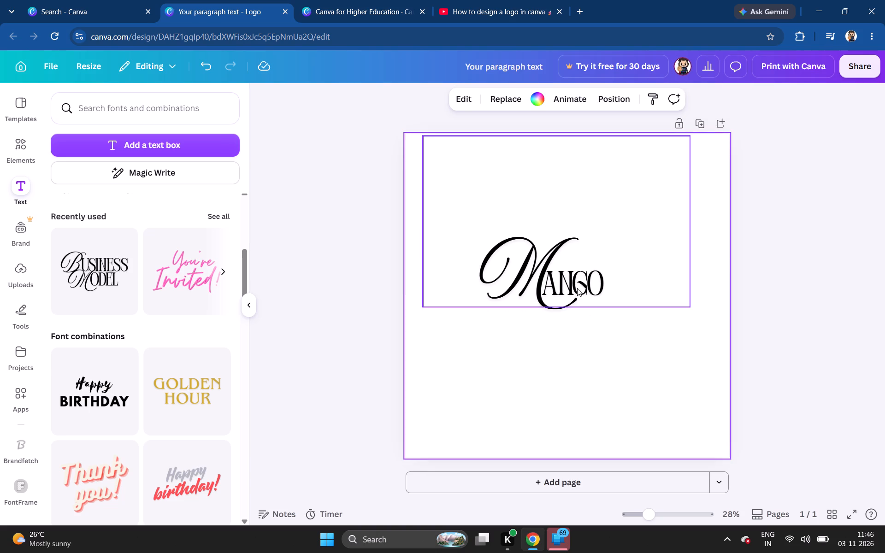
pyautogui.click(576, 287)
pyautogui.click(595, 293)
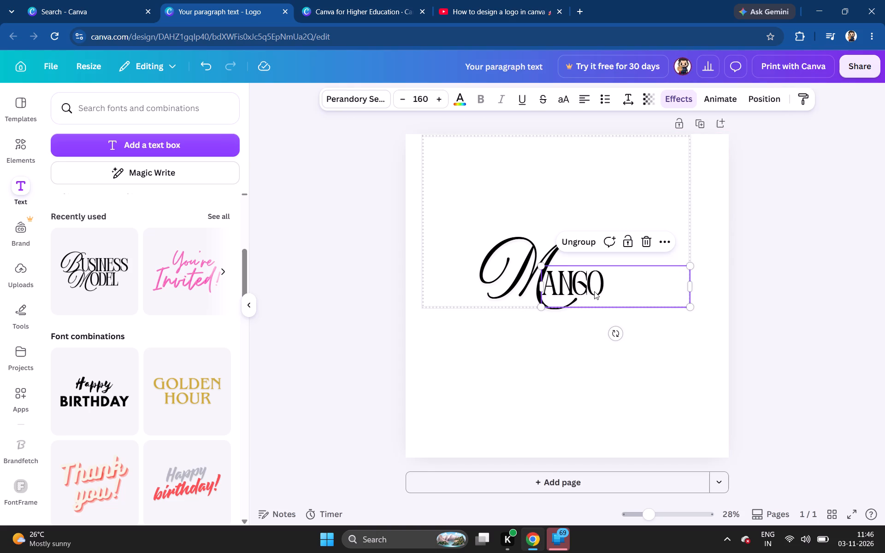
pyautogui.moveTo(592, 289); pyautogui.dragTo(596, 288)
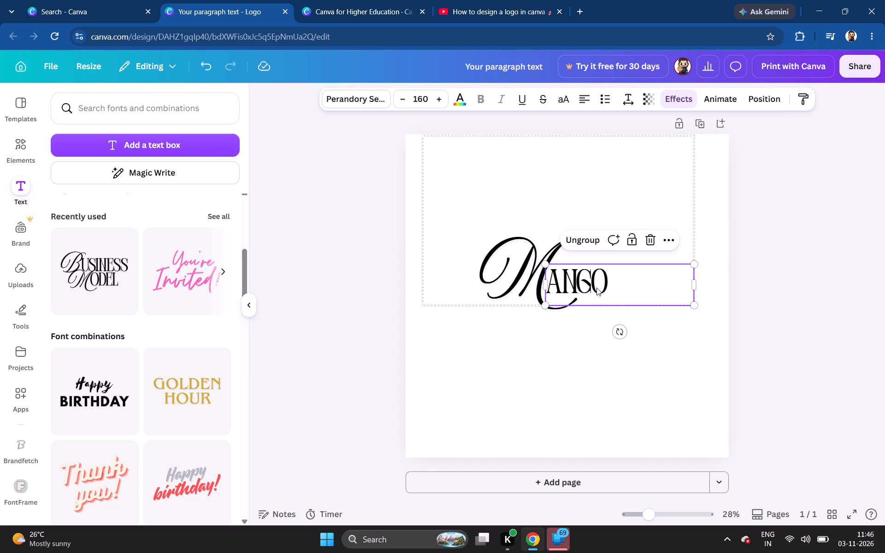
pyautogui.click(618, 409)
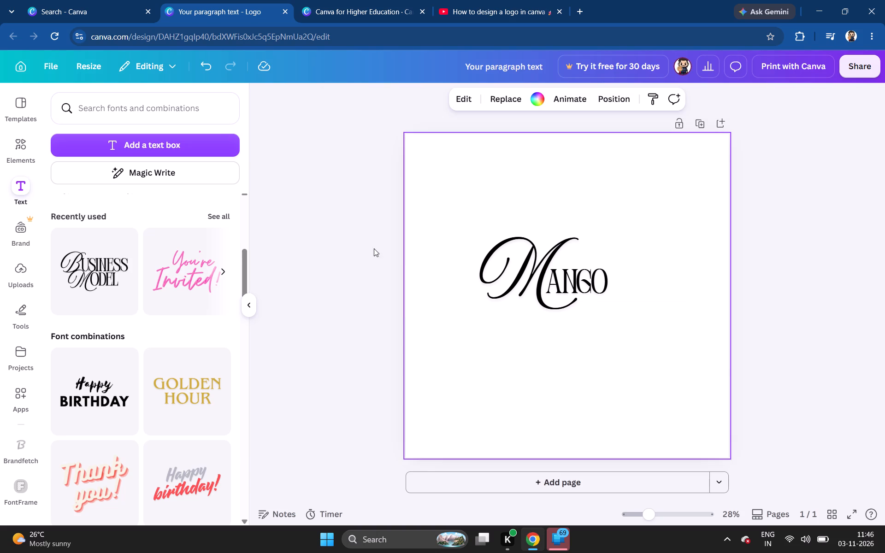
# Apply strikethrough to the large script M.
pyautogui.click(487, 223)
pyautogui.click(488, 371)
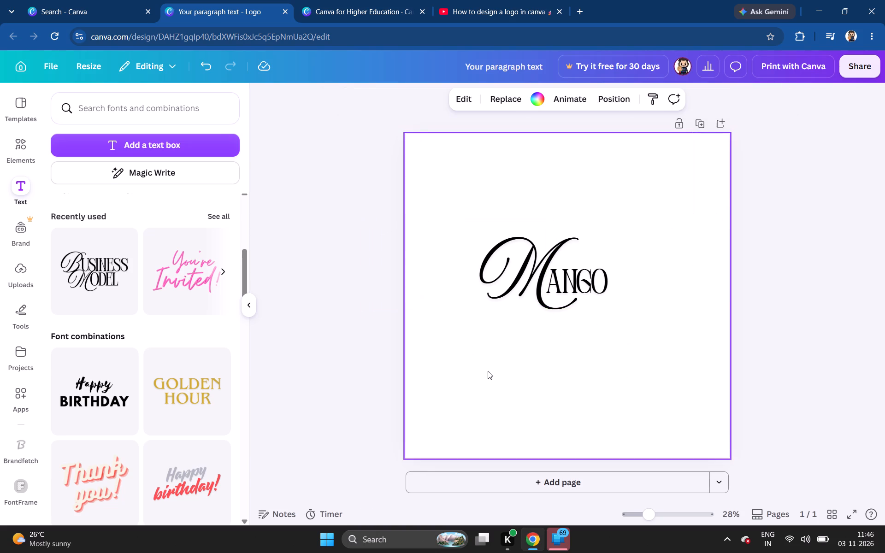
pyautogui.click(518, 272)
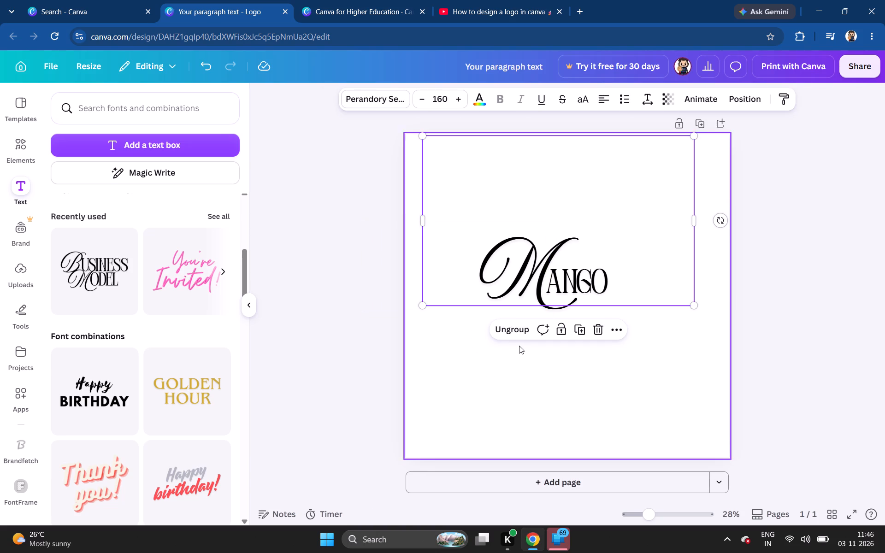
pyautogui.click(538, 311)
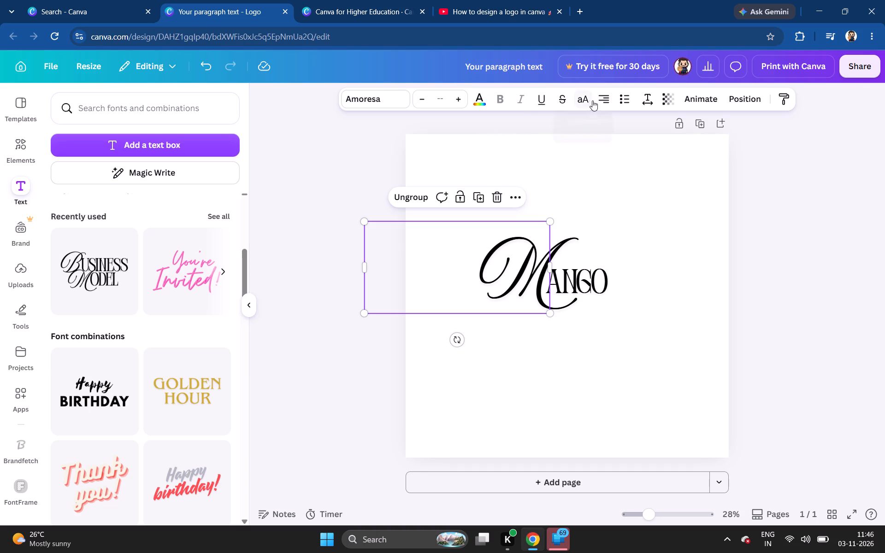
pyautogui.click(560, 96)
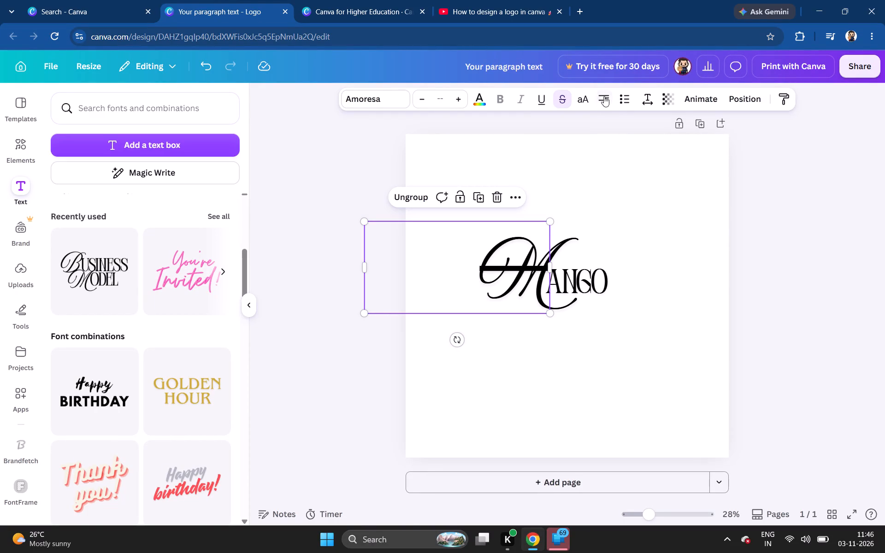
# Reduce the font size of the large script M slightly, in small increments.
pyautogui.tripleClick(427, 103)
pyautogui.tripleClick(426, 103)
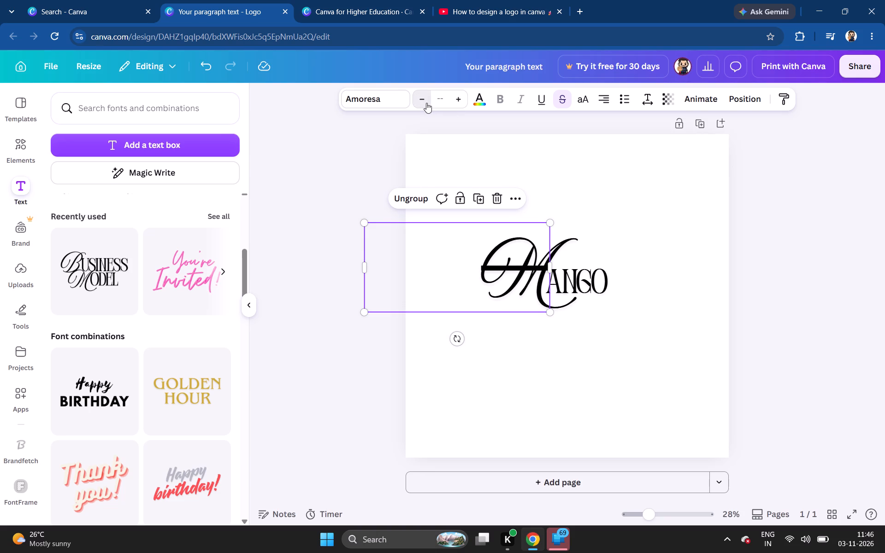
pyautogui.tripleClick(426, 103)
pyautogui.tripleClick(426, 103)
pyautogui.tripleClick(426, 103)
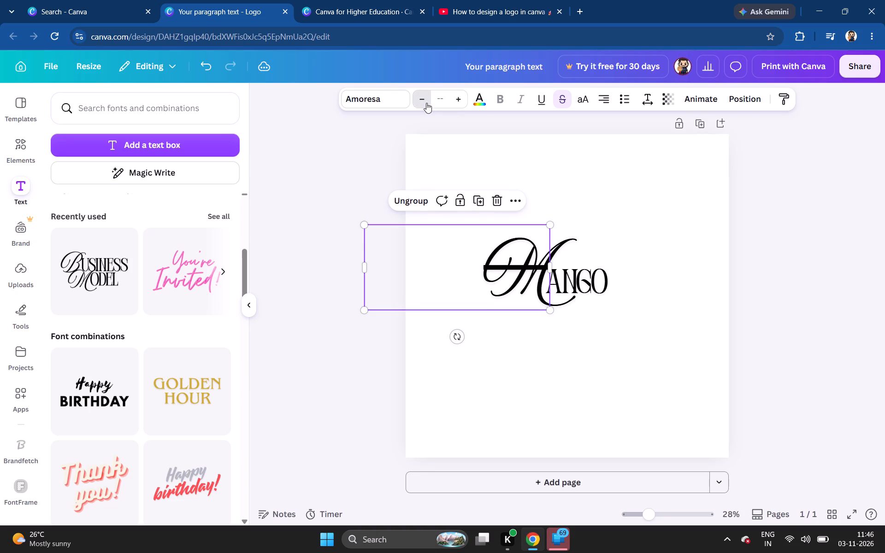
pyautogui.click(491, 365)
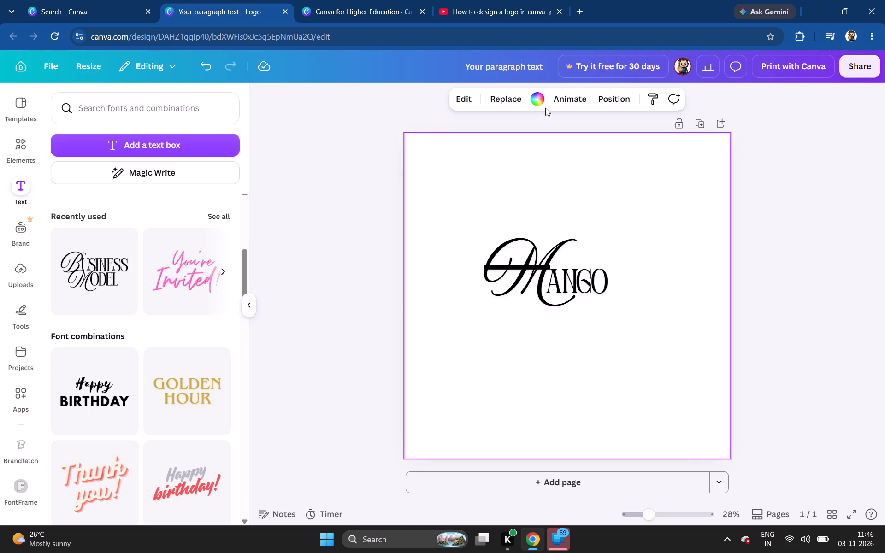
# Apply the Stomp page animation to the logo page.
pyautogui.click(560, 100)
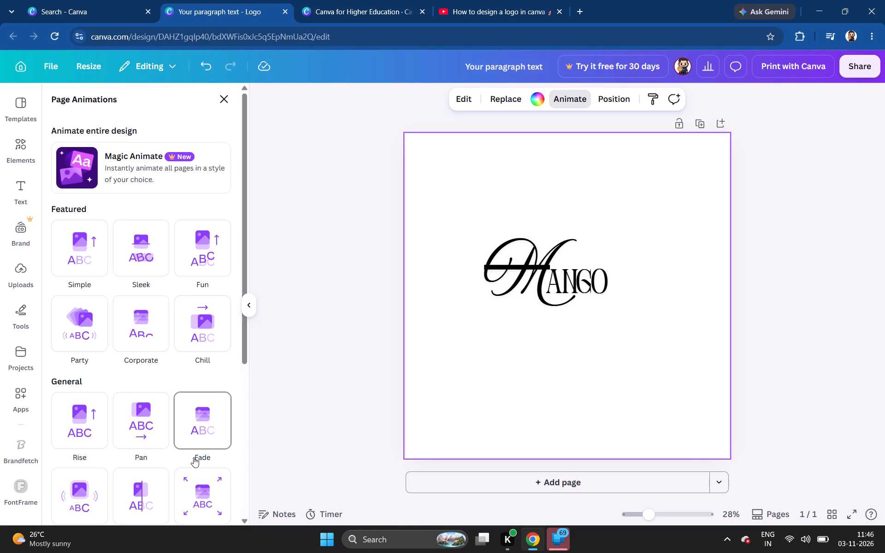
pyautogui.scroll(-4, 201, 507)
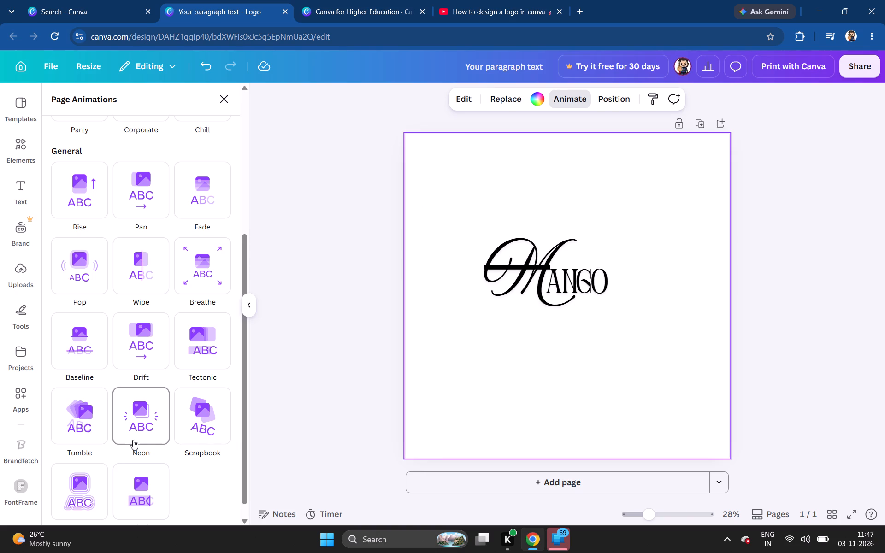
pyautogui.scroll(-4, 133, 440)
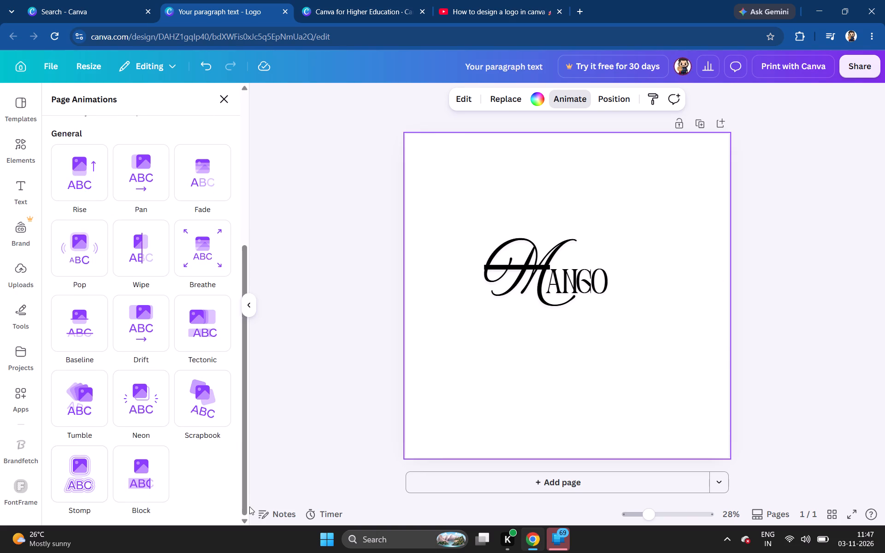
pyautogui.click(102, 497)
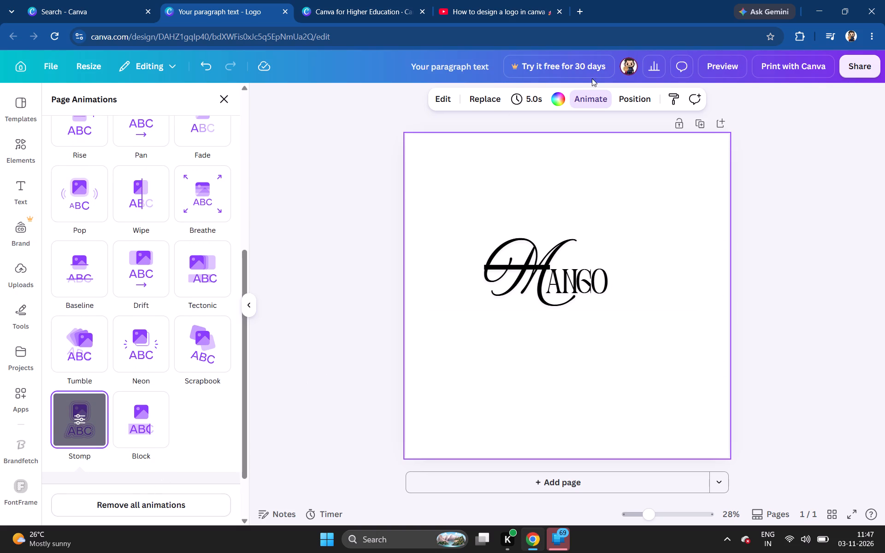
# Set the page timing to 3.0 s.
pyautogui.click(531, 104)
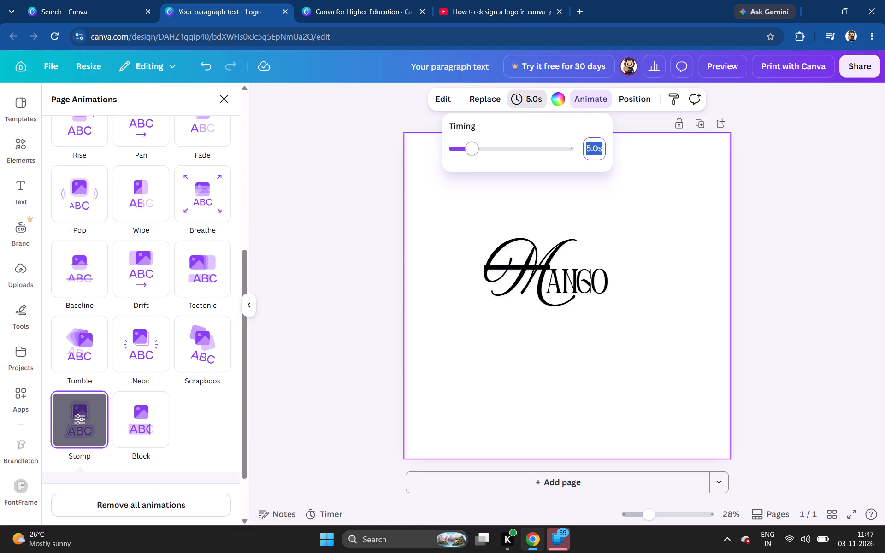
pyautogui.click(463, 152)
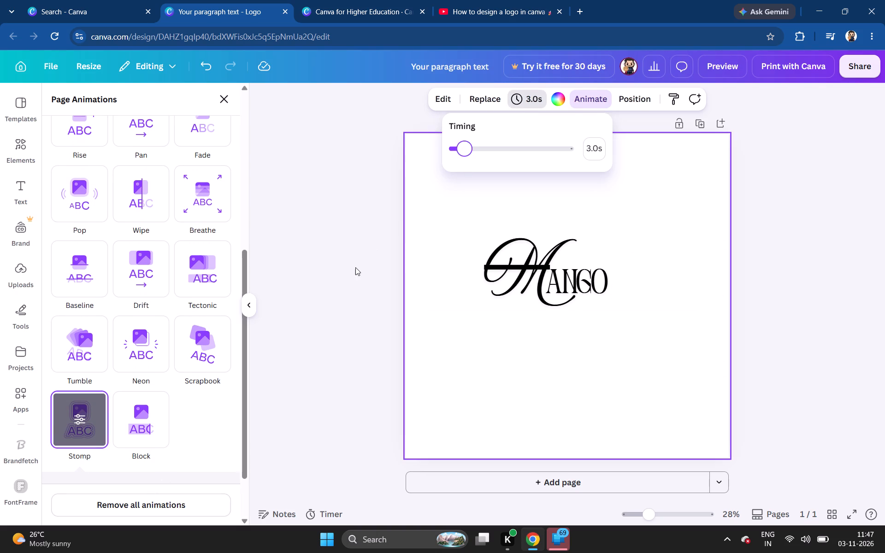
pyautogui.click(355, 267)
# Replay the Stomp page animation to preview its effect on the Mango logo.
pyautogui.click(88, 439)
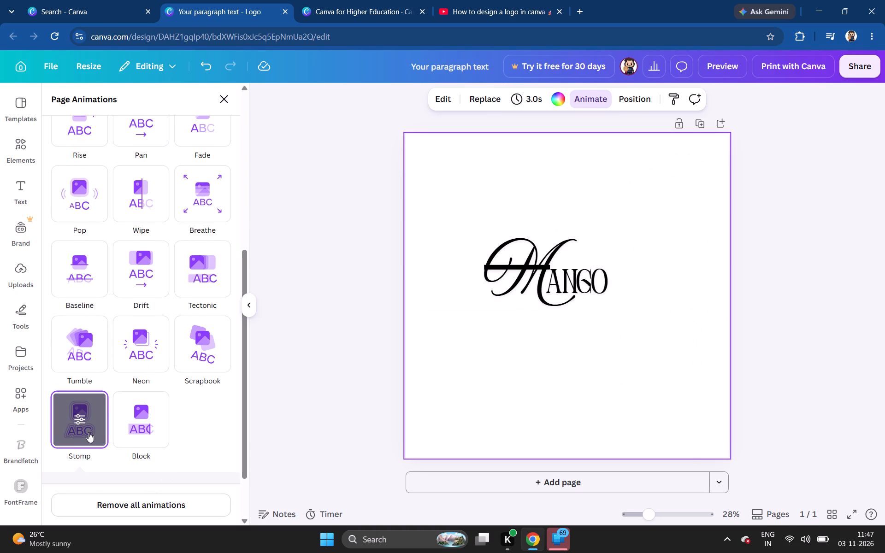
pyautogui.click(88, 432)
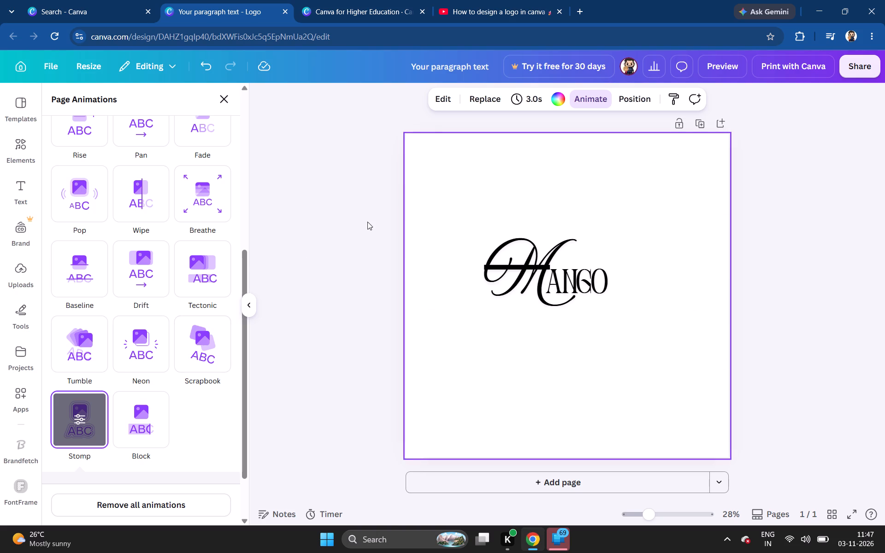
pyautogui.click(94, 444)
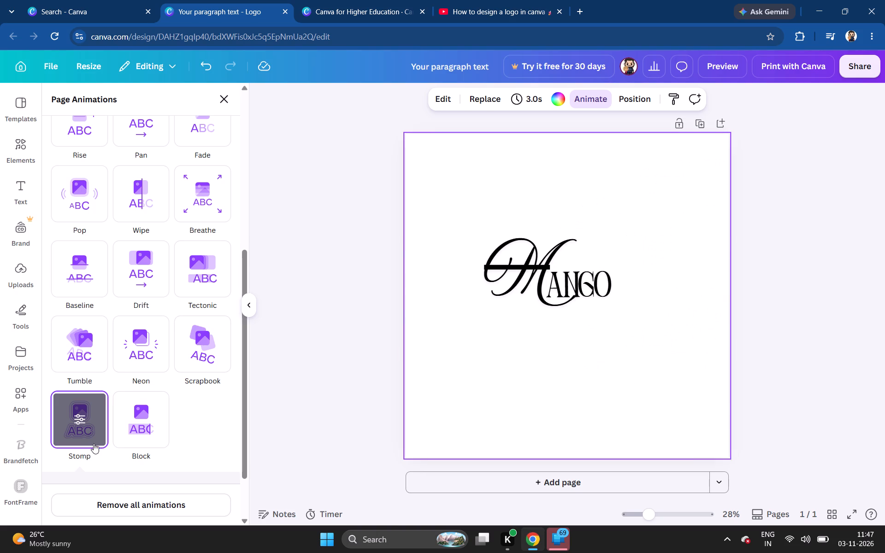
# View the page's layer list and the options for the background layer.
pyautogui.click(626, 97)
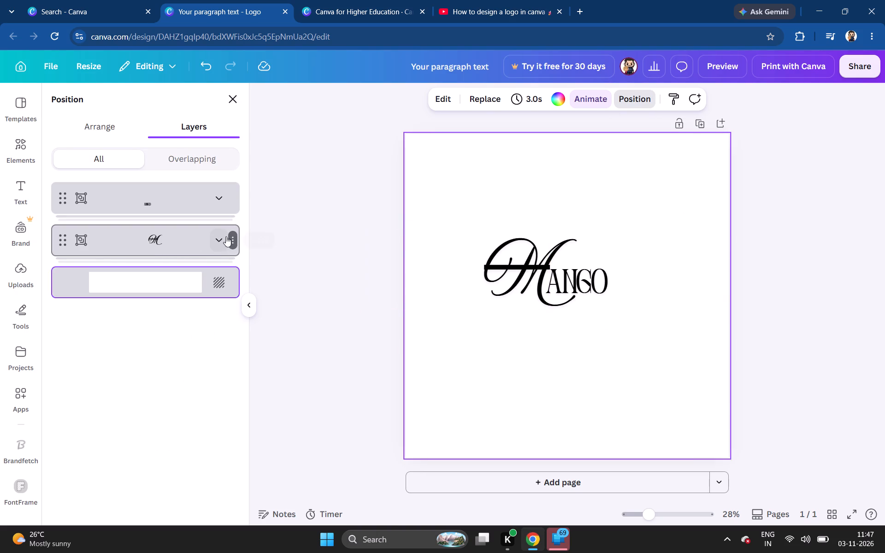
pyautogui.click(217, 280)
pyautogui.click(217, 280)
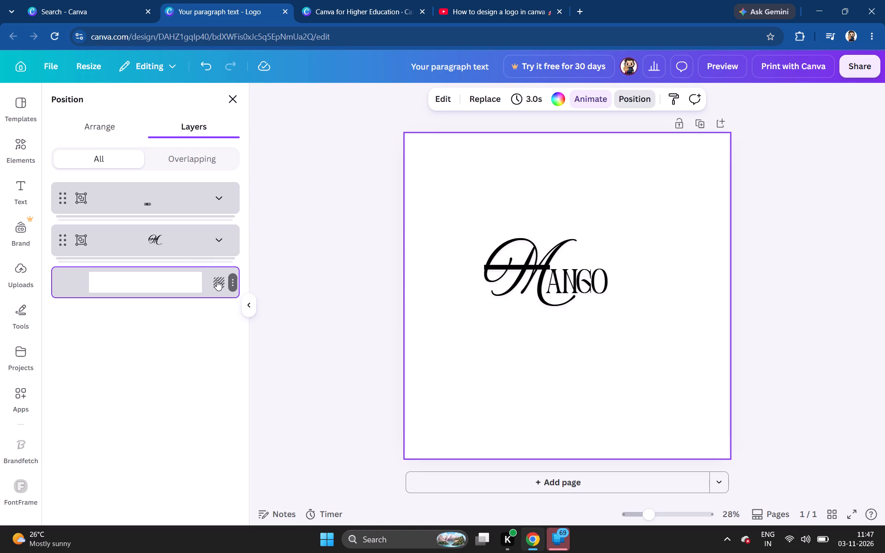
pyautogui.click(230, 279)
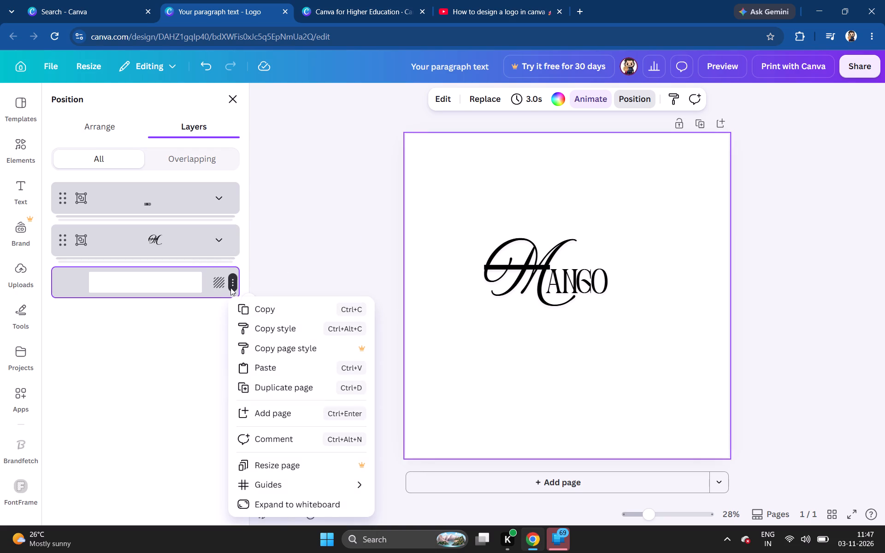
pyautogui.click(186, 377)
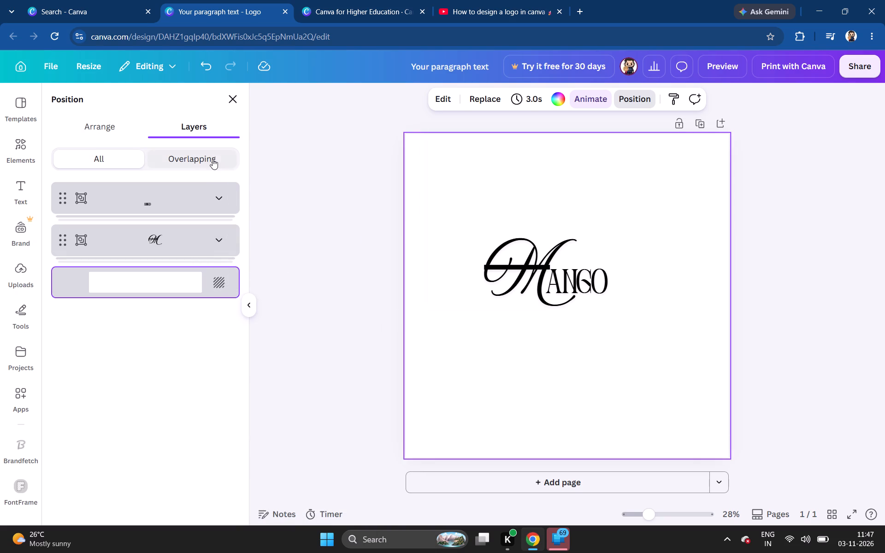
# View only the overlapping layers and expand the group that contains ANGO.
pyautogui.click(212, 158)
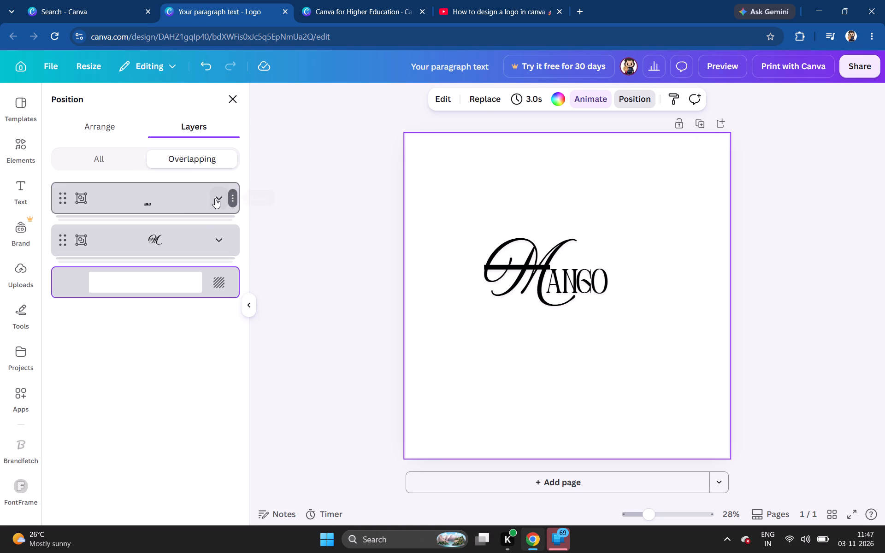
pyautogui.click(216, 198)
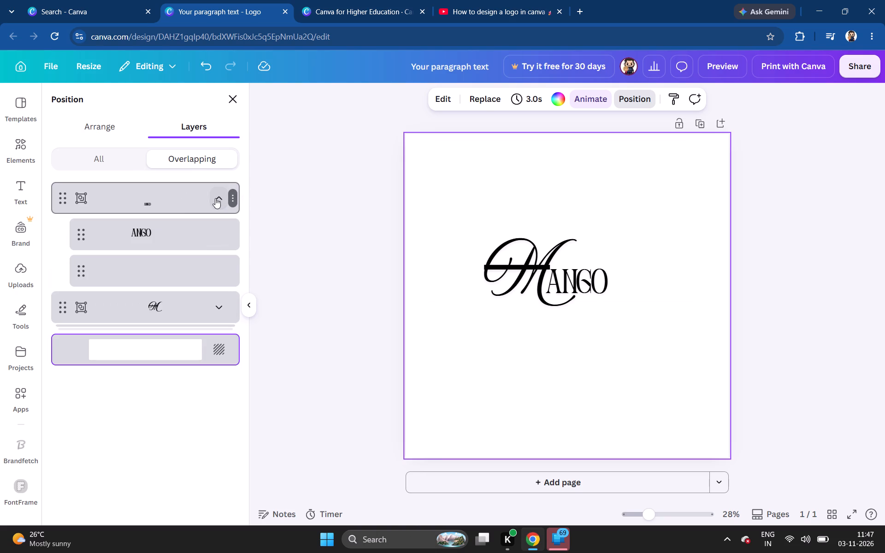
pyautogui.click(177, 474)
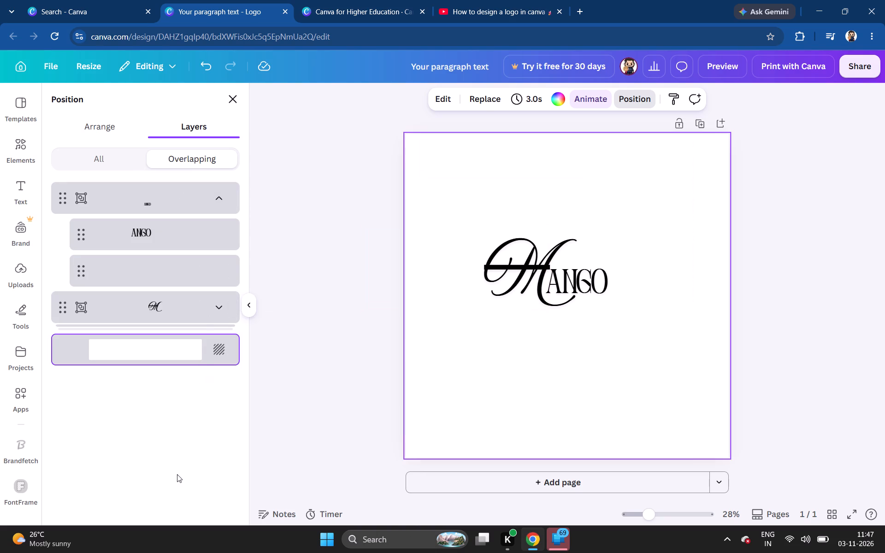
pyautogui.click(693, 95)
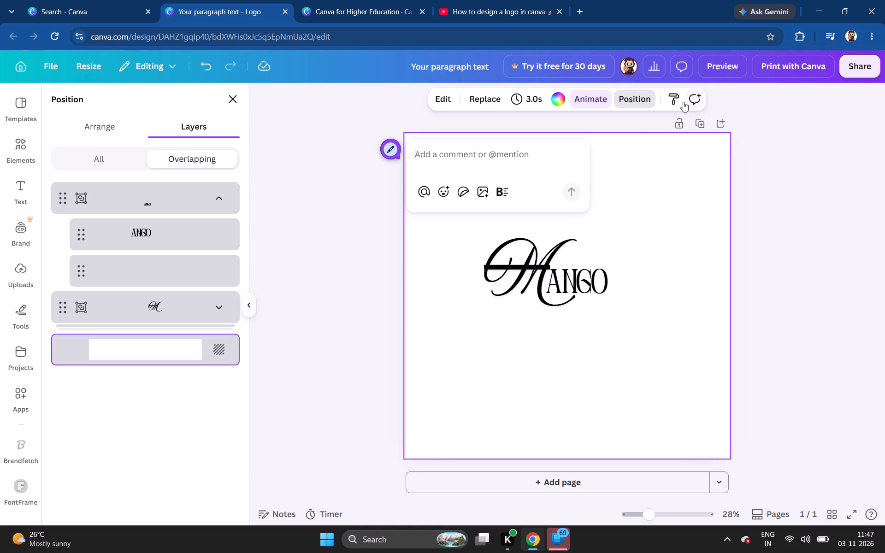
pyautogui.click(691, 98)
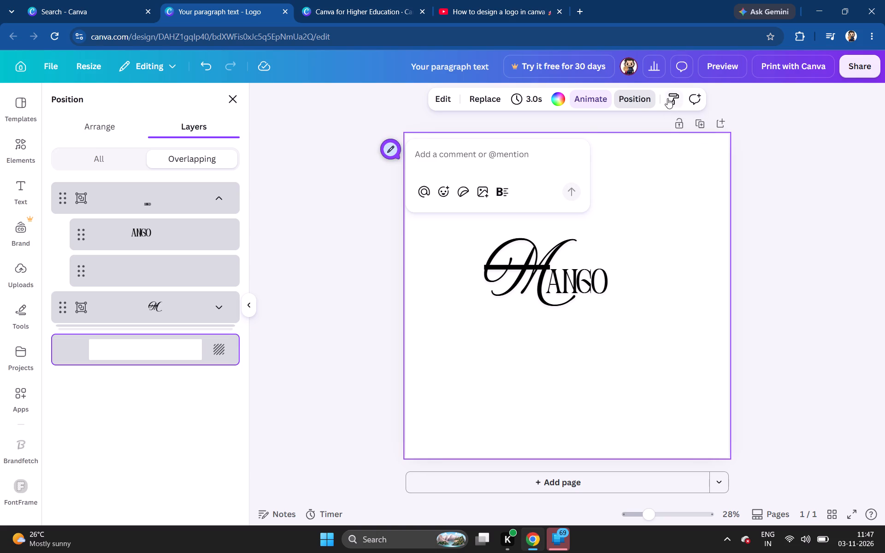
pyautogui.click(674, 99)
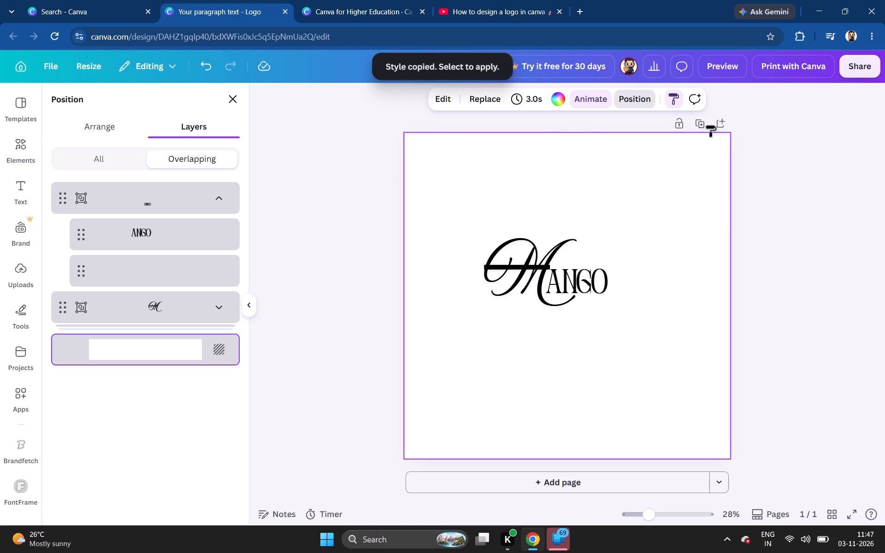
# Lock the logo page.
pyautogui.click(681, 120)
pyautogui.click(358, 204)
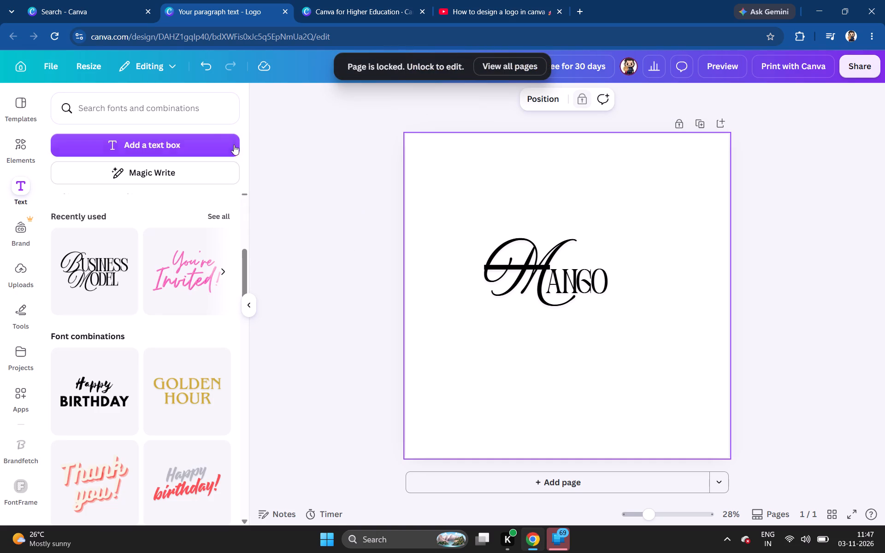
# Show the full Magic recommendations collection of animated elements.
pyautogui.click(24, 140)
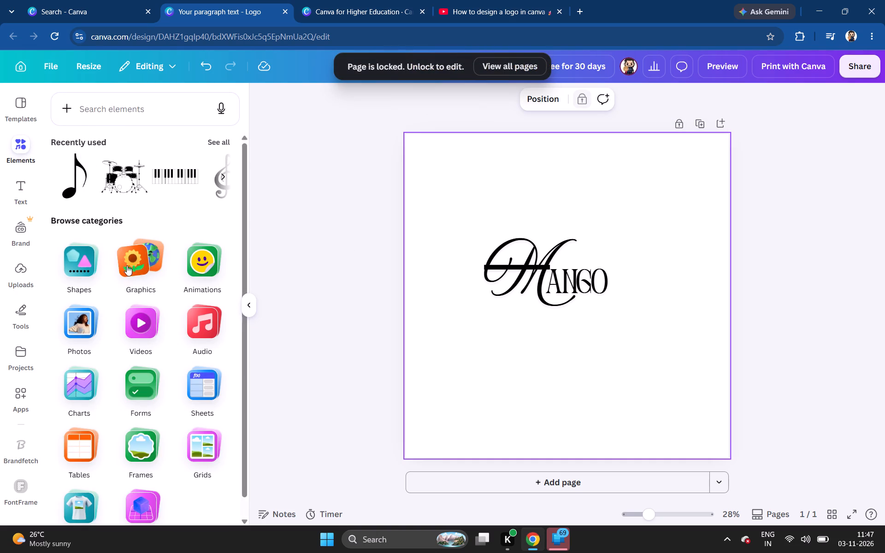
pyautogui.click(188, 282)
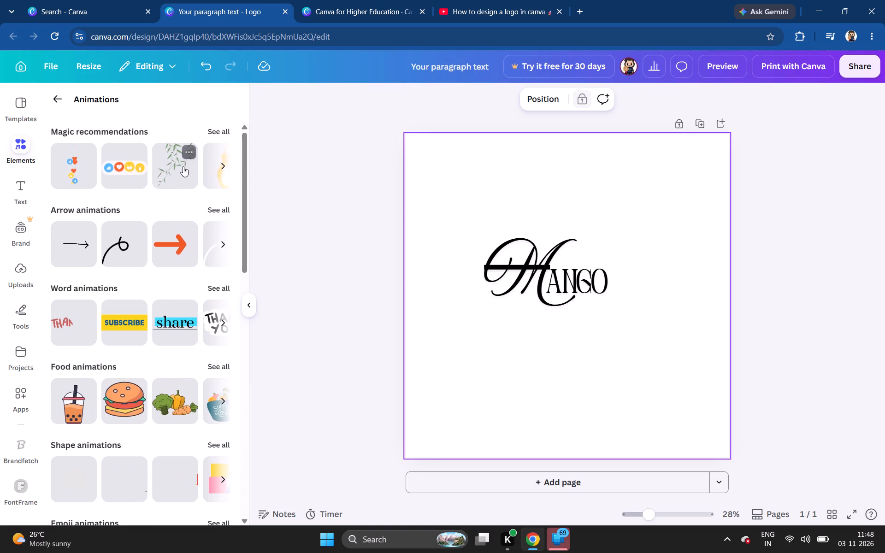
pyautogui.click(223, 134)
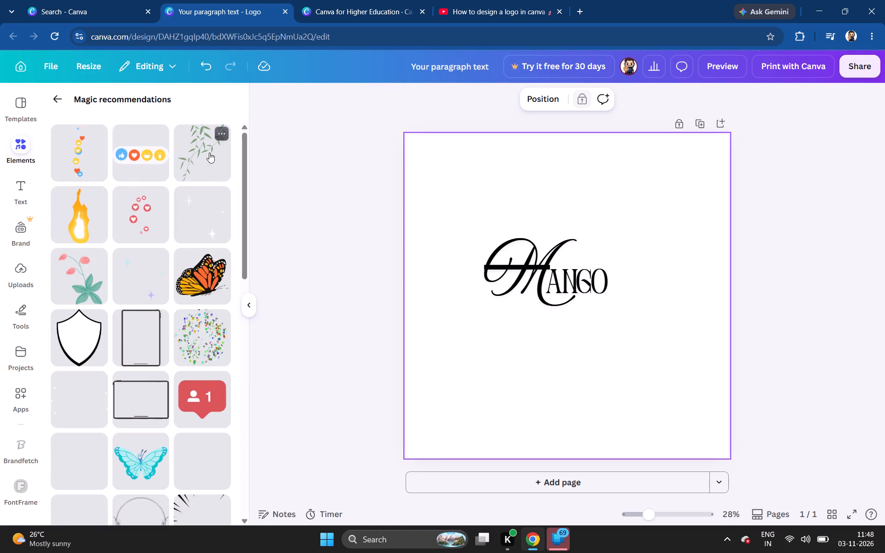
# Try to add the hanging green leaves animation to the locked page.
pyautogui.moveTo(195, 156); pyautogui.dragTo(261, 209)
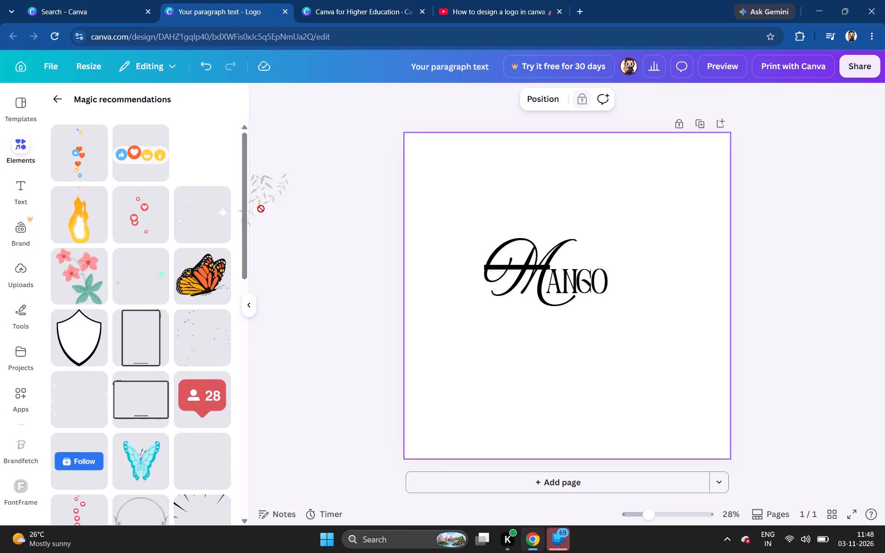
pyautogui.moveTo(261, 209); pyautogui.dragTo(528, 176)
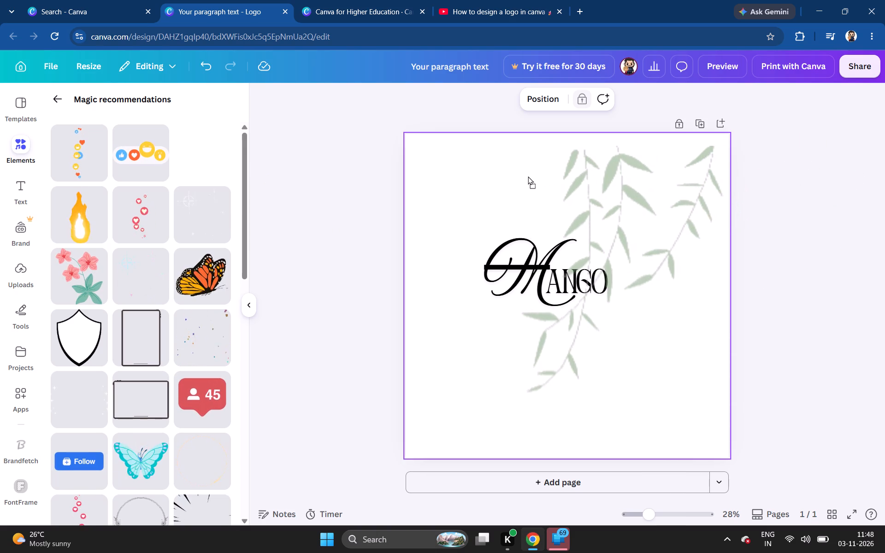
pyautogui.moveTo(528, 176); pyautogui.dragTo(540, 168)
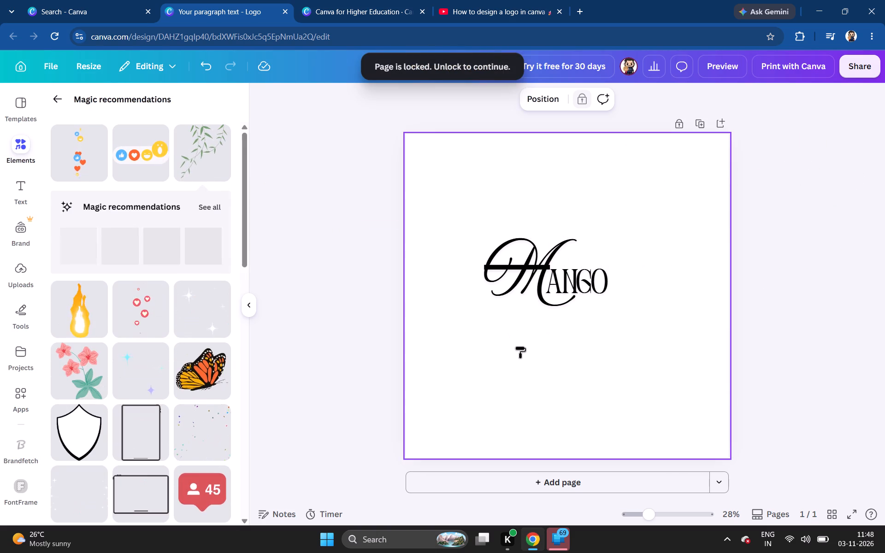
# Unlock the page and place the hanging green leaves animation in its upper-right area, overlapping the Mango lettering.
pyautogui.click(679, 118)
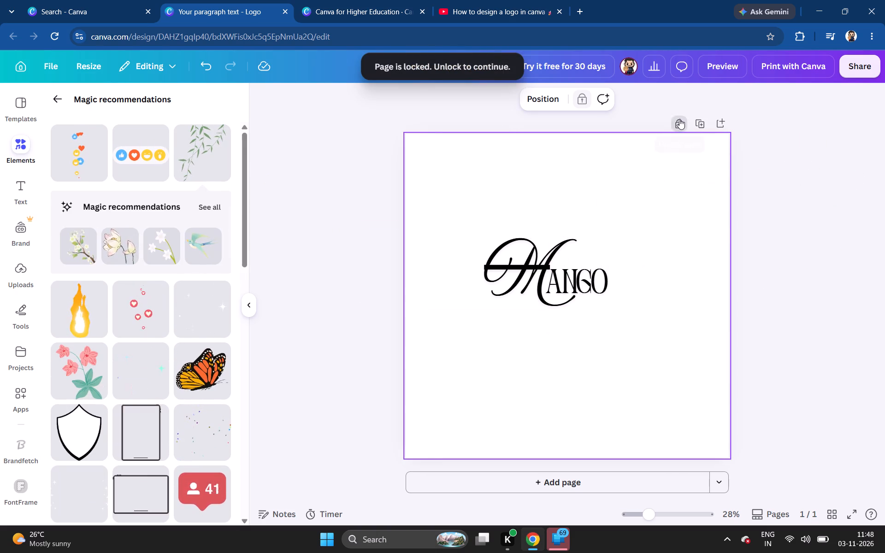
pyautogui.moveTo(196, 156); pyautogui.dragTo(395, 265)
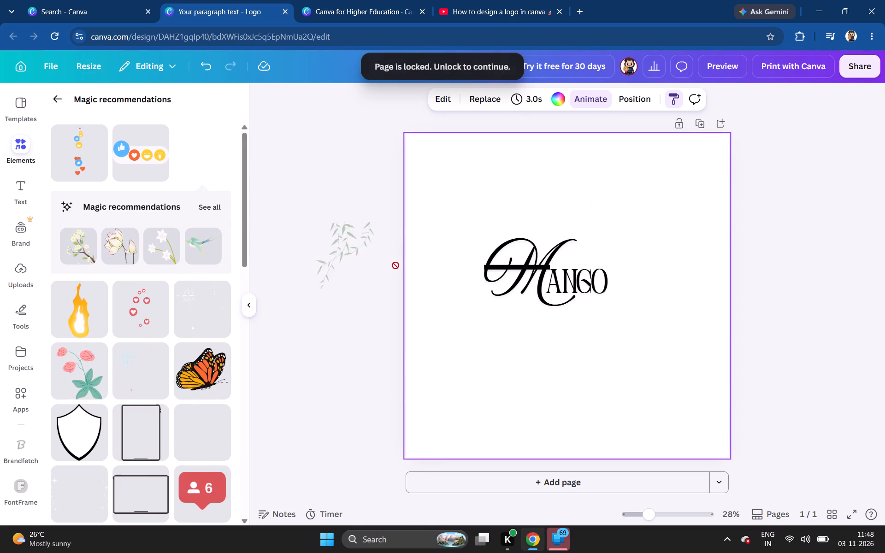
pyautogui.moveTo(395, 265); pyautogui.dragTo(543, 171)
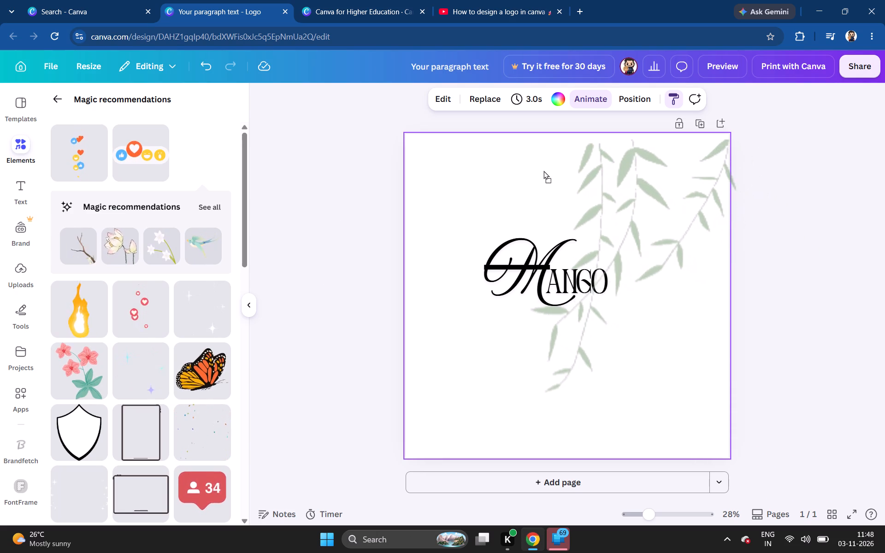
pyautogui.moveTo(543, 171); pyautogui.dragTo(541, 165)
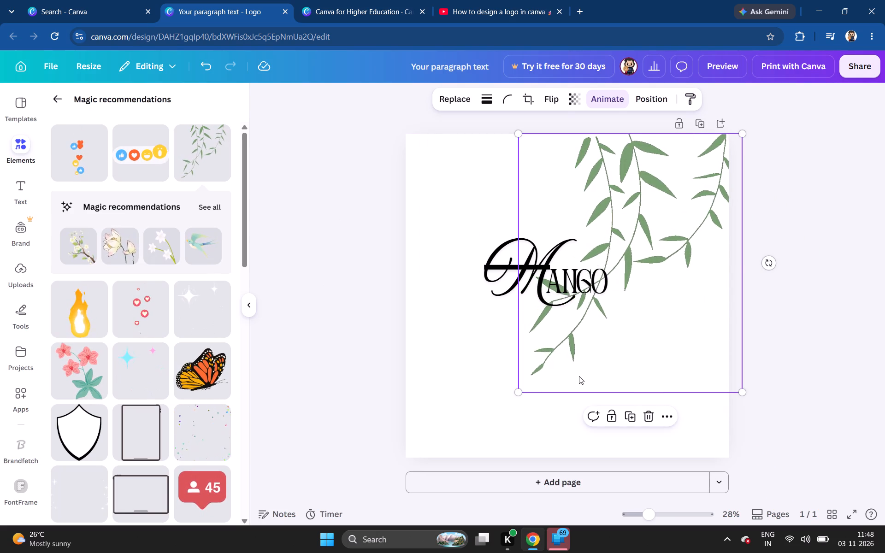
pyautogui.moveTo(548, 279); pyautogui.dragTo(555, 277)
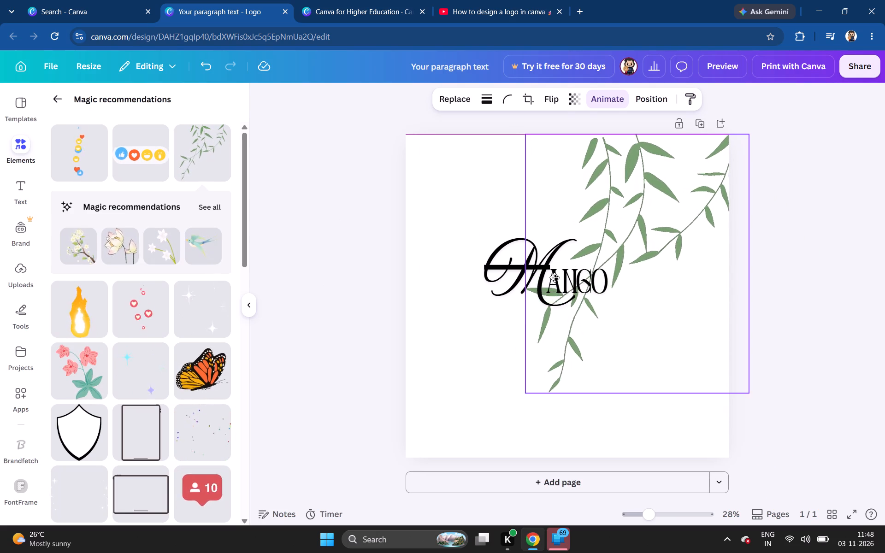
pyautogui.moveTo(555, 277); pyautogui.dragTo(532, 282)
pyautogui.click(808, 337)
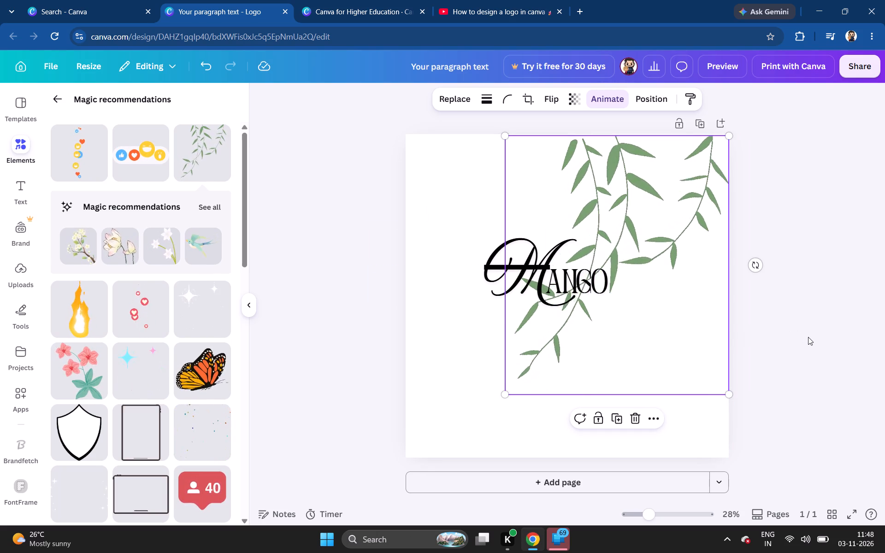
# Move the ANGO group slightly to the right and down, away from the script M.
pyautogui.click(501, 288)
pyautogui.moveTo(504, 291); pyautogui.dragTo(515, 286)
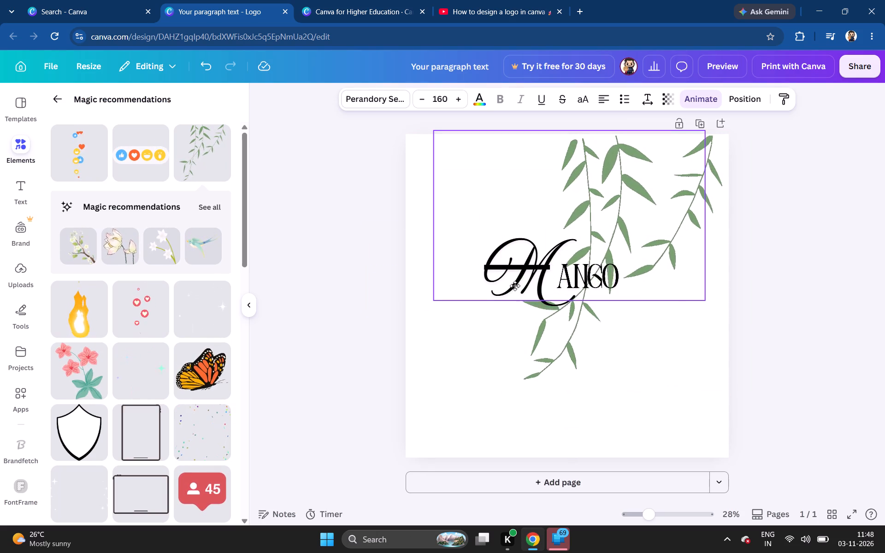
pyautogui.moveTo(515, 286); pyautogui.dragTo(529, 294)
# Select the script M group among the layers and move it right and slightly down until it meets ANGO.
pyautogui.click(522, 273)
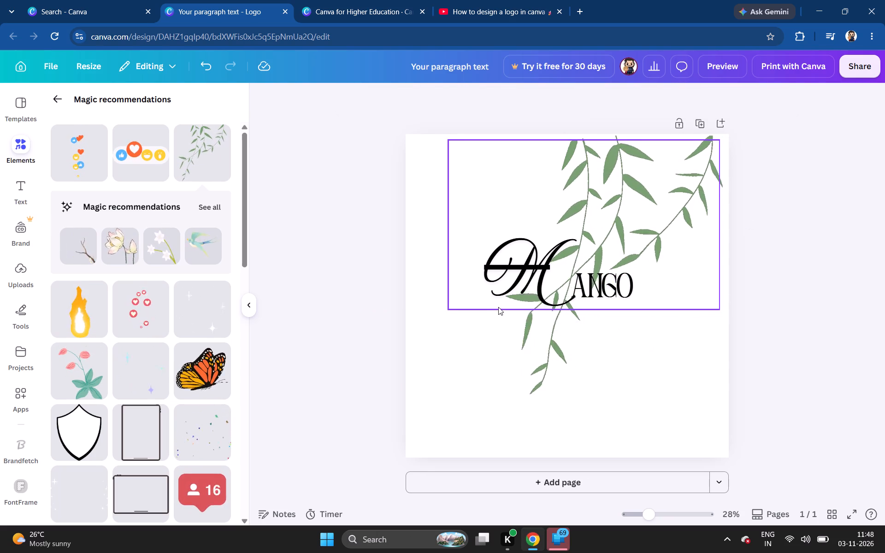
pyautogui.click(568, 303)
pyautogui.click(513, 247)
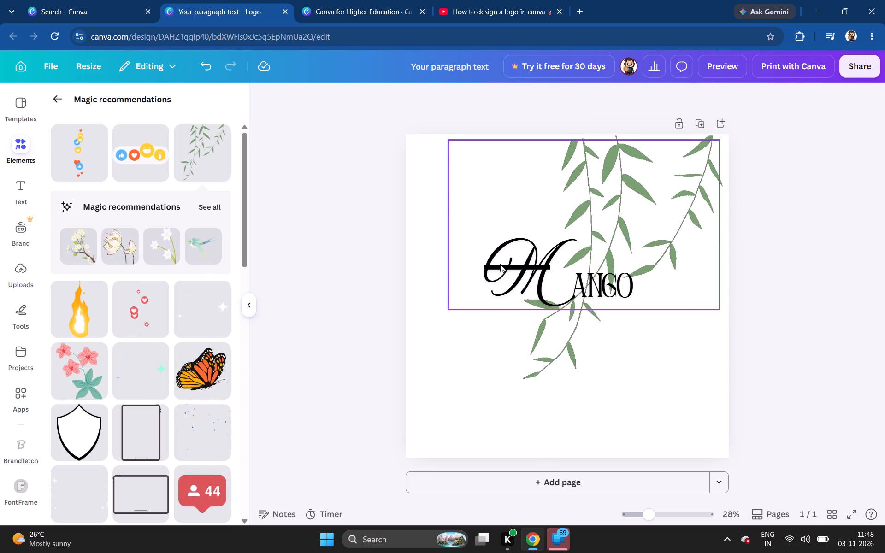
pyautogui.click(519, 280)
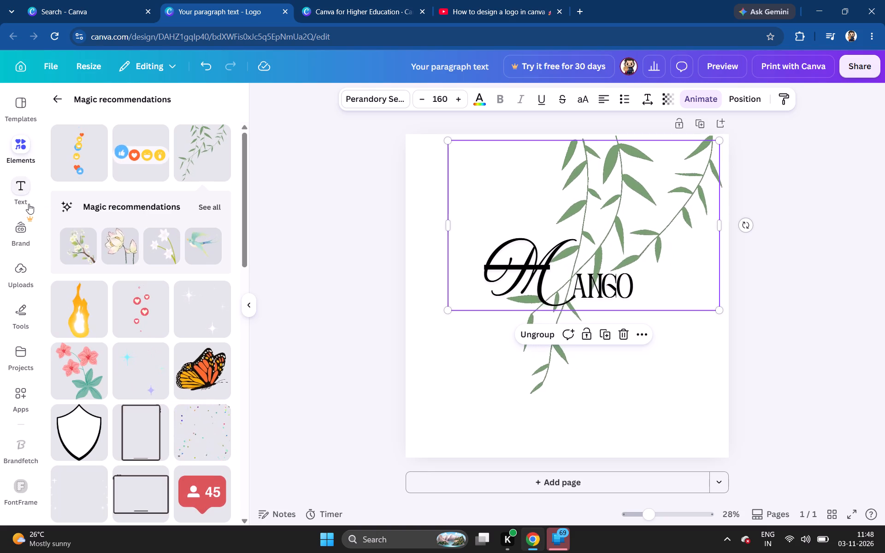
pyautogui.click(738, 105)
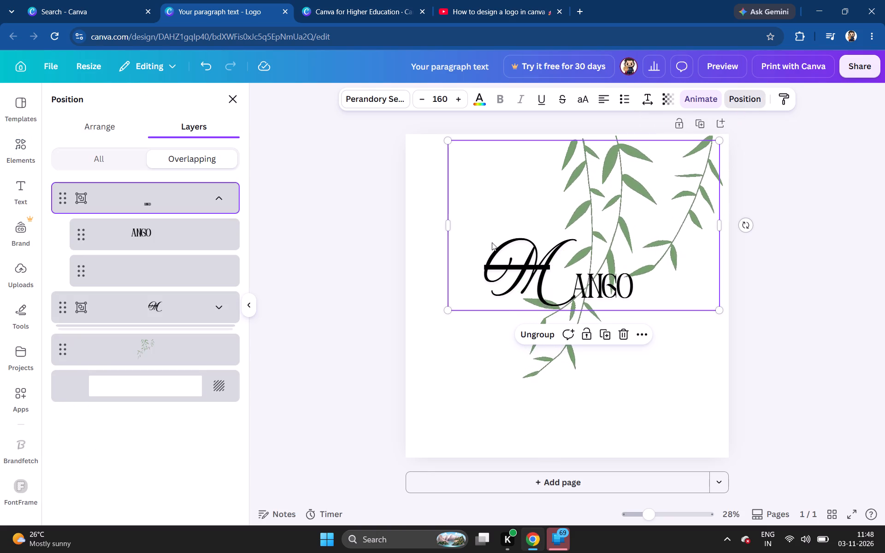
pyautogui.click(183, 300)
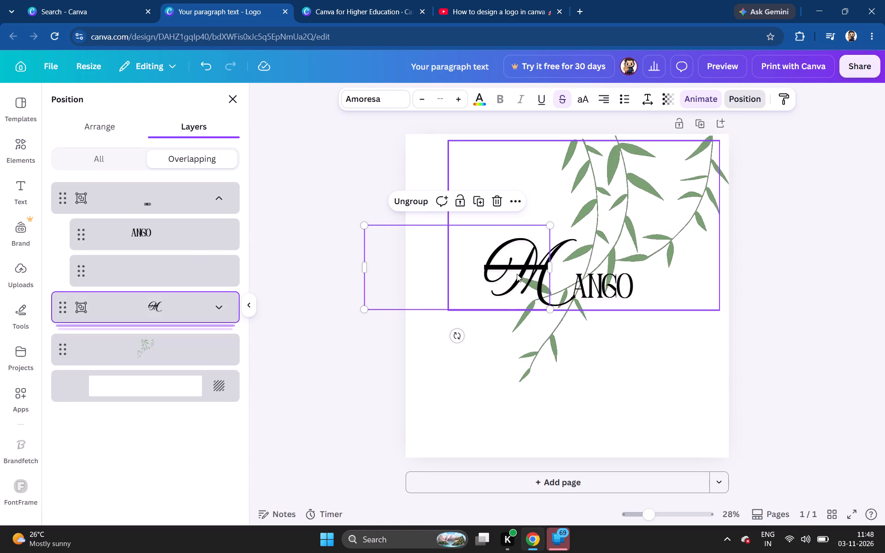
pyautogui.click(516, 273)
pyautogui.moveTo(425, 276); pyautogui.dragTo(438, 286)
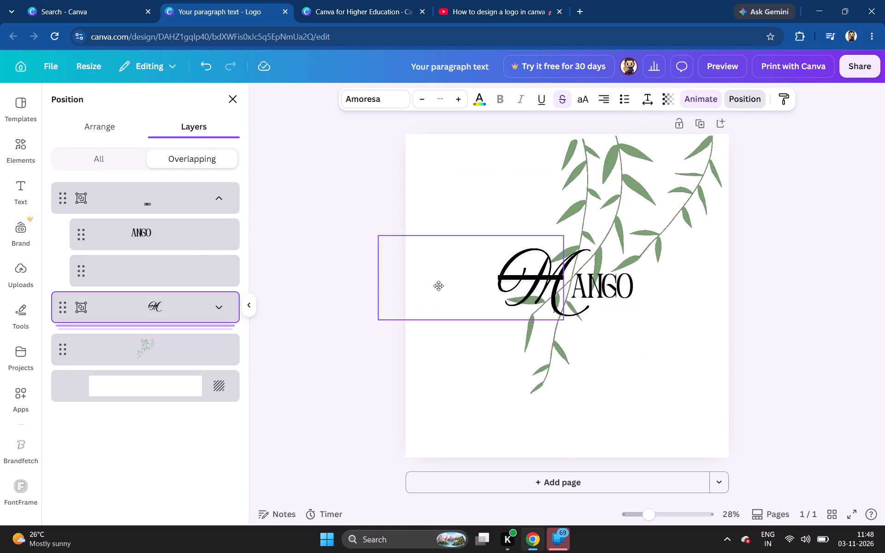
pyautogui.moveTo(438, 286); pyautogui.dragTo(439, 284)
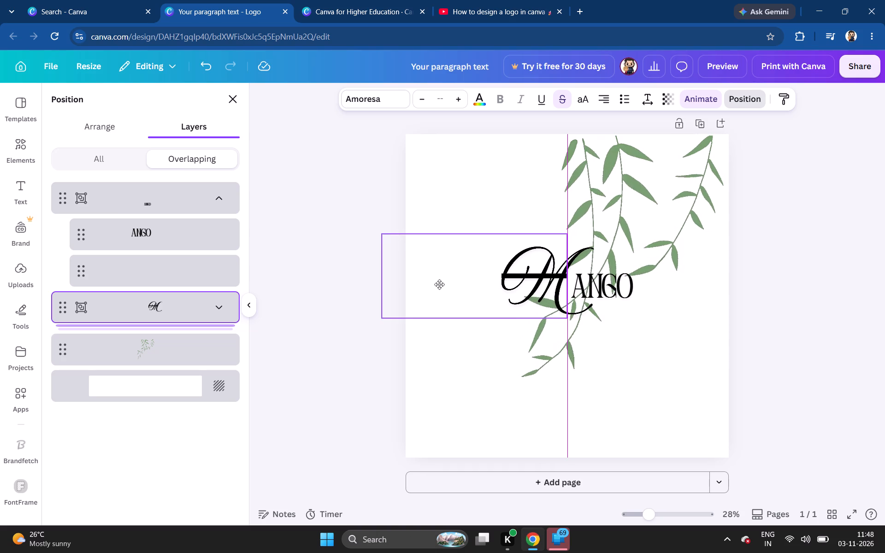
pyautogui.moveTo(439, 284); pyautogui.dragTo(449, 282)
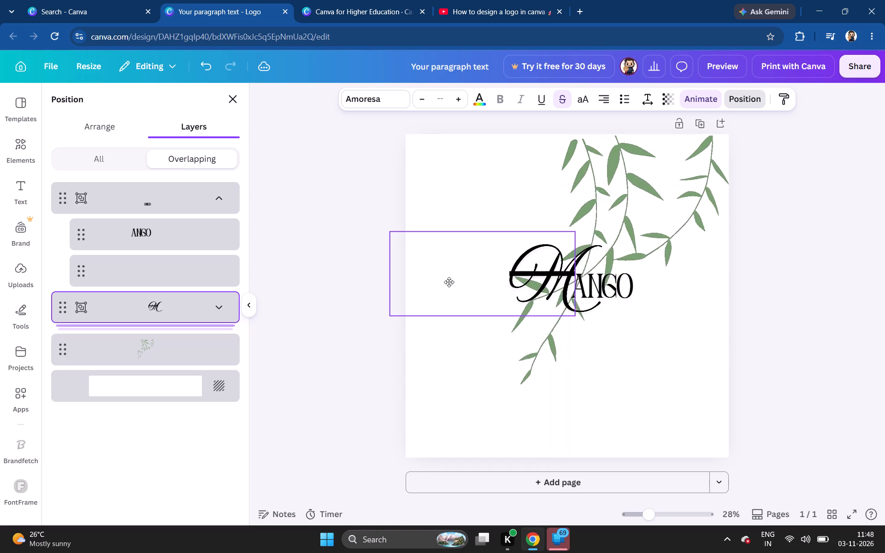
pyautogui.moveTo(449, 282); pyautogui.dragTo(447, 282)
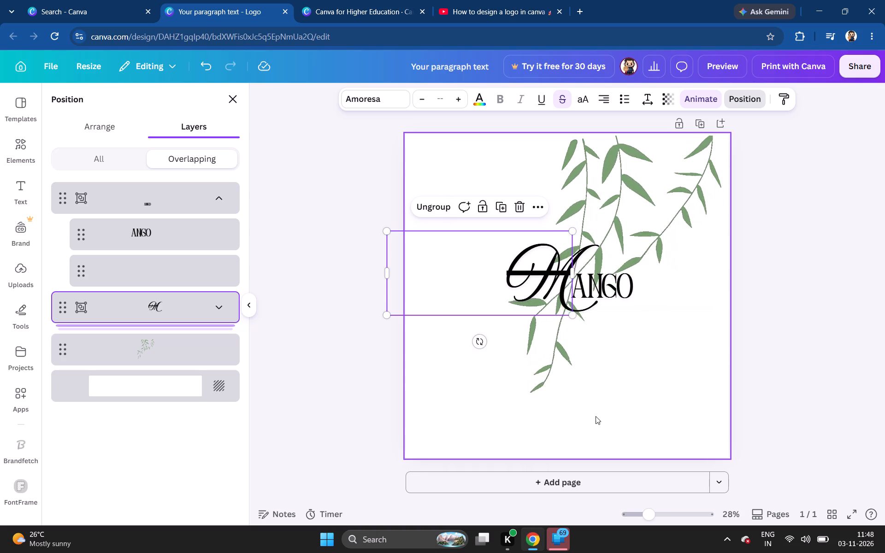
pyautogui.click(596, 416)
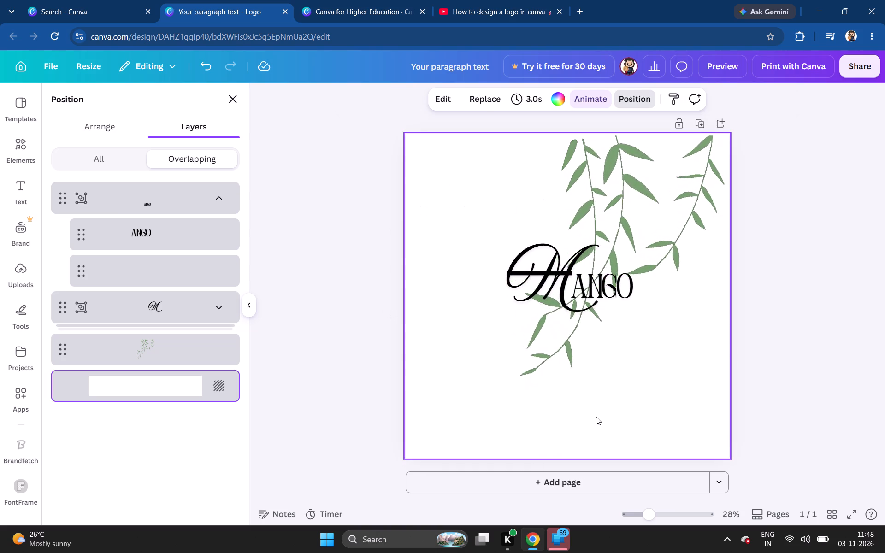
# Shift the script M group and the ANGO group slightly left and down, keeping the letters joined as Mango.
pyautogui.click(514, 307)
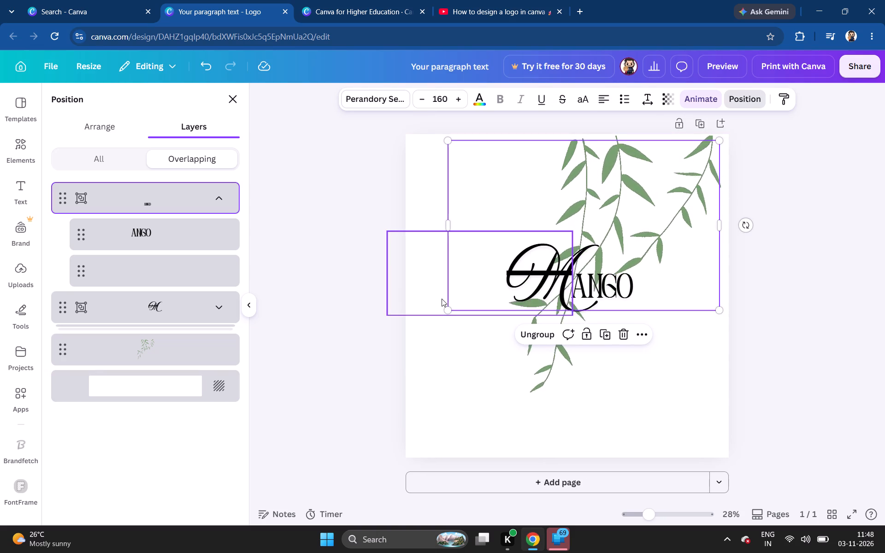
pyautogui.moveTo(430, 295); pyautogui.dragTo(413, 299)
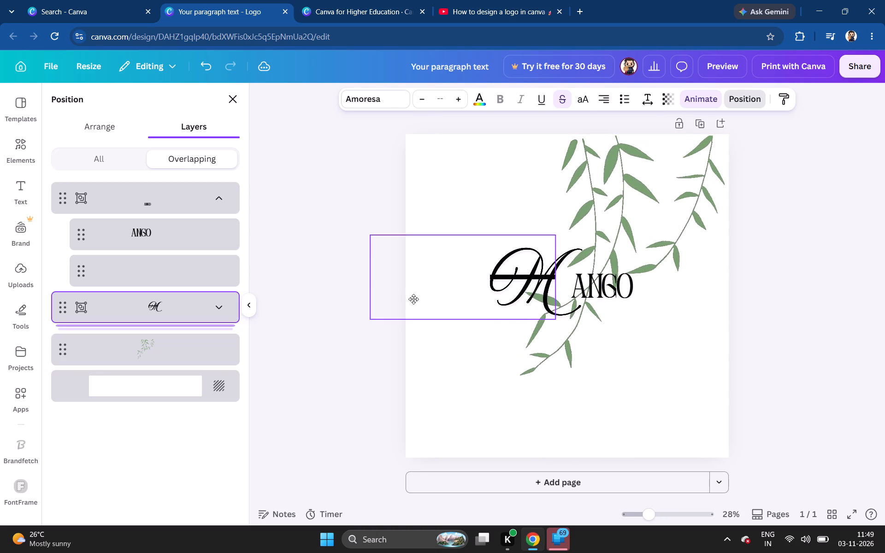
pyautogui.moveTo(413, 299); pyautogui.dragTo(413, 300)
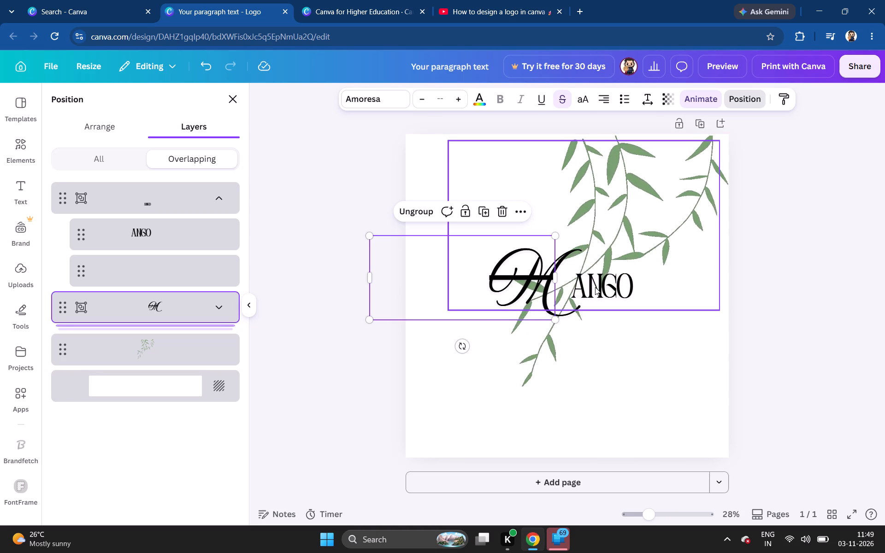
pyautogui.moveTo(596, 288); pyautogui.dragTo(583, 292)
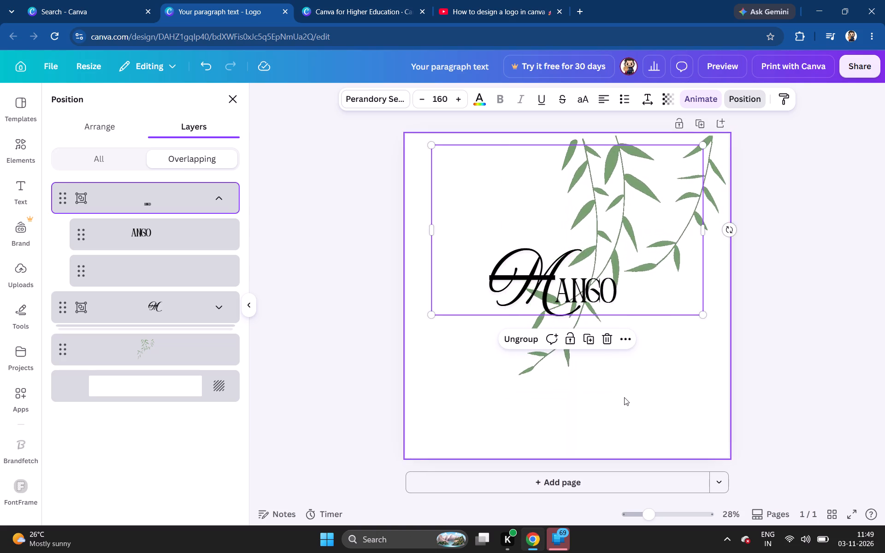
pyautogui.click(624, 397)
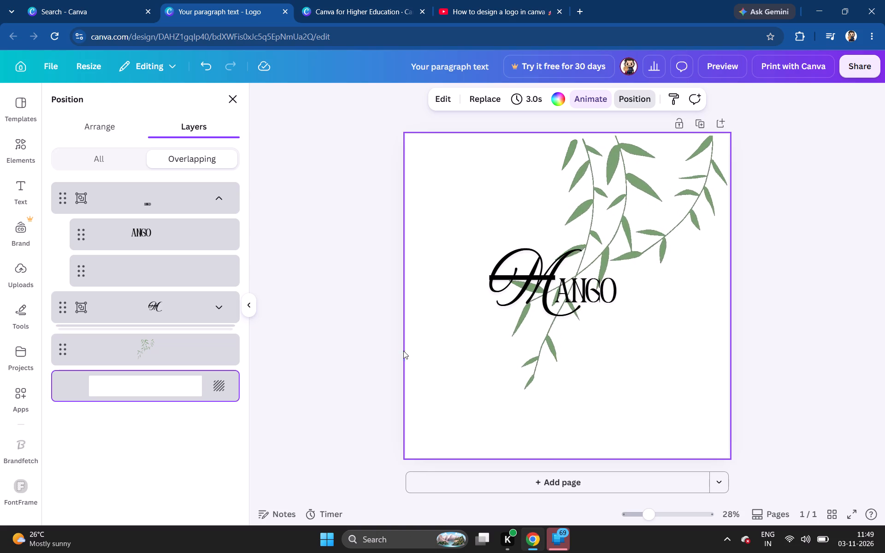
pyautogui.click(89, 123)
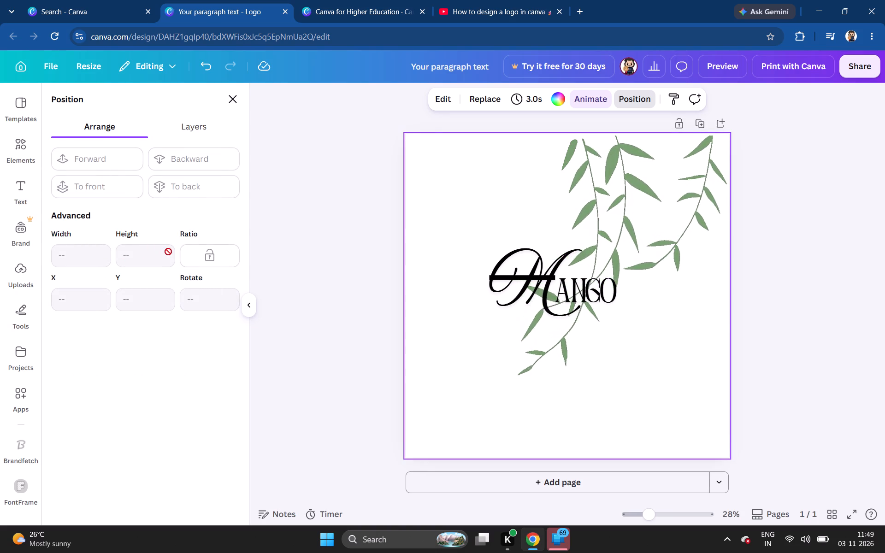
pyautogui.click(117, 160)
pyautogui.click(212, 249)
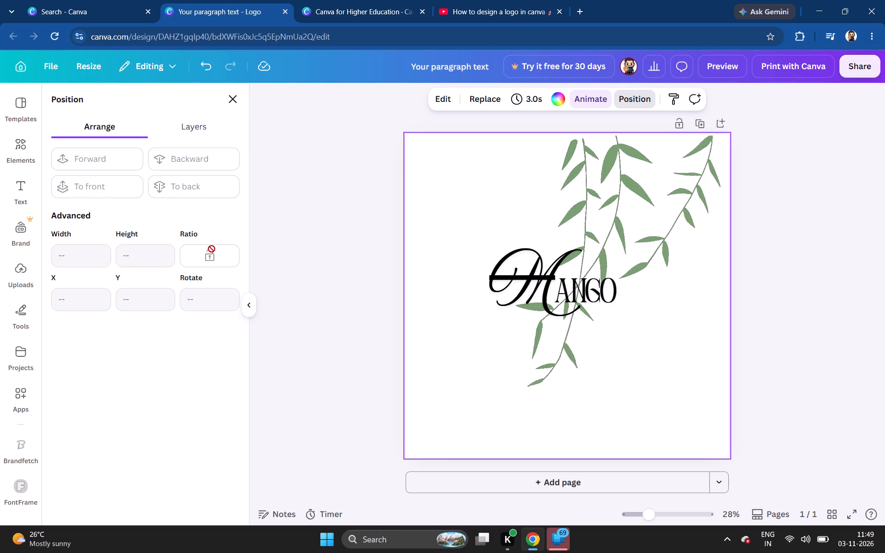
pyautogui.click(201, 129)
# Browse the animated elements and the full set of magic recommendations related to the hanging leaves for another decoration.
pyautogui.click(11, 147)
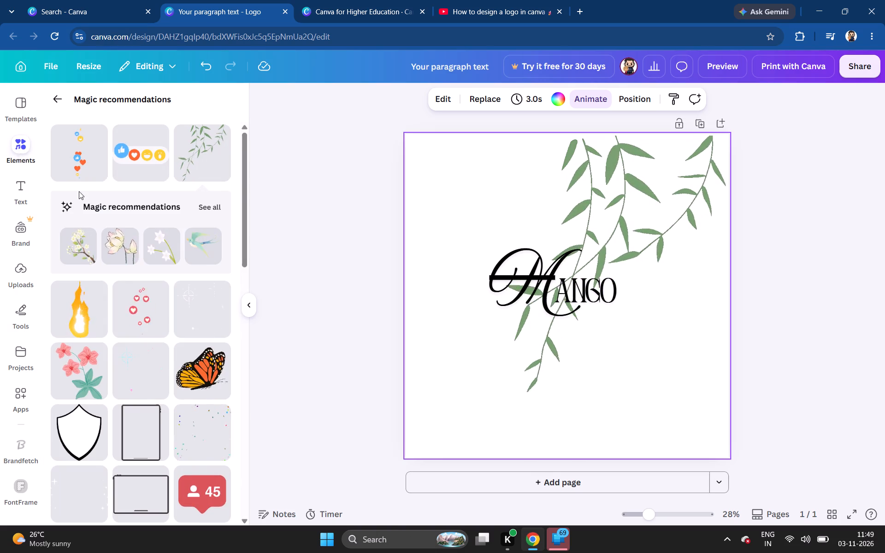
pyautogui.scroll(-8, 101, 301)
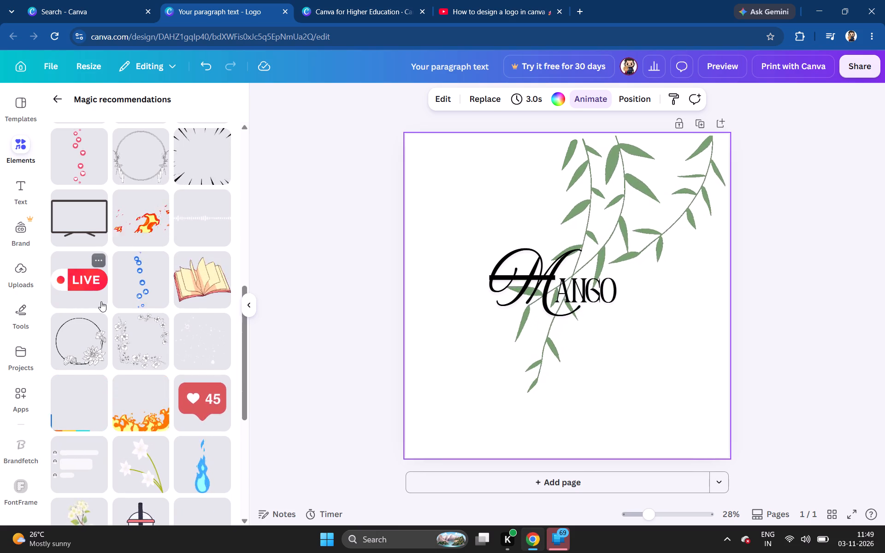
pyautogui.scroll(-7, 101, 301)
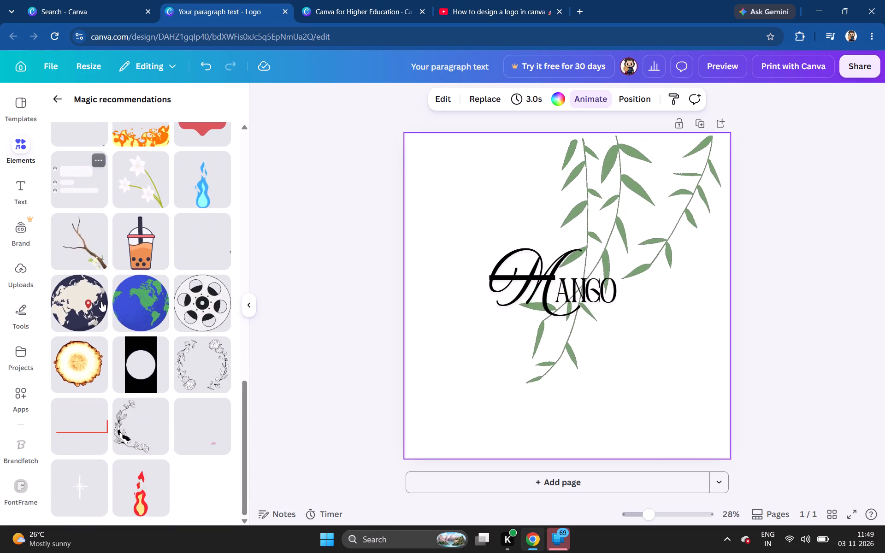
pyautogui.scroll(4, 101, 301)
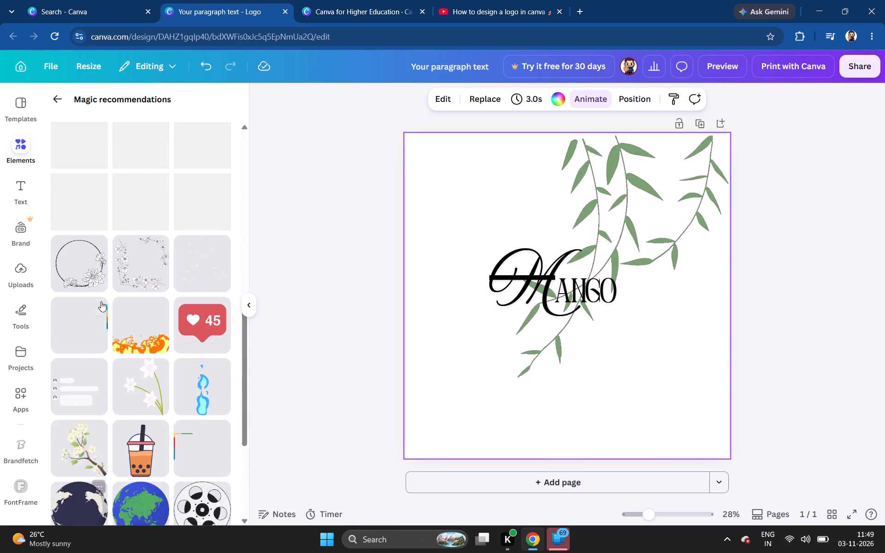
pyautogui.scroll(4, 101, 301)
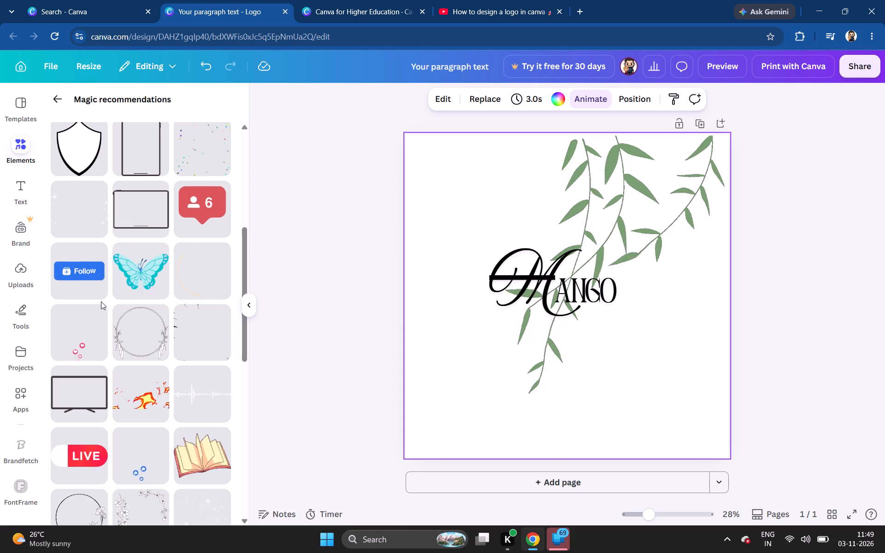
pyautogui.scroll(4, 101, 301)
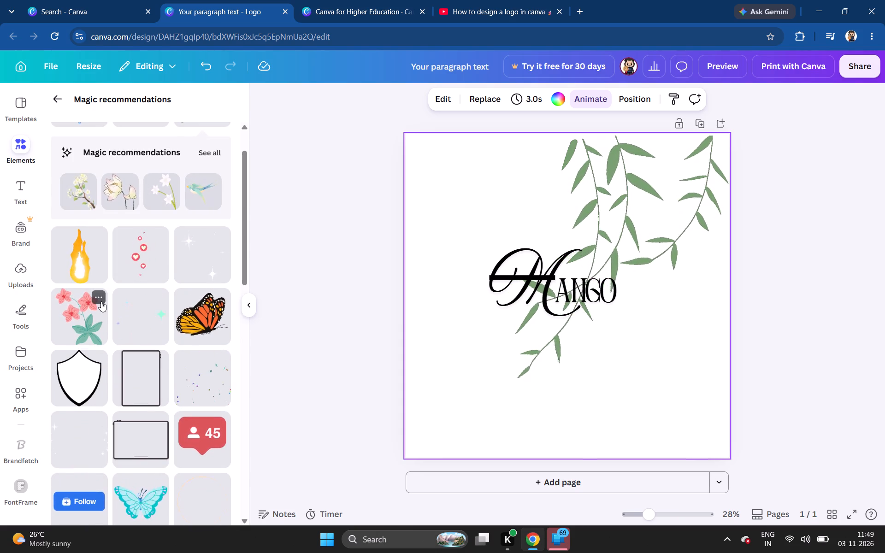
pyautogui.click(214, 152)
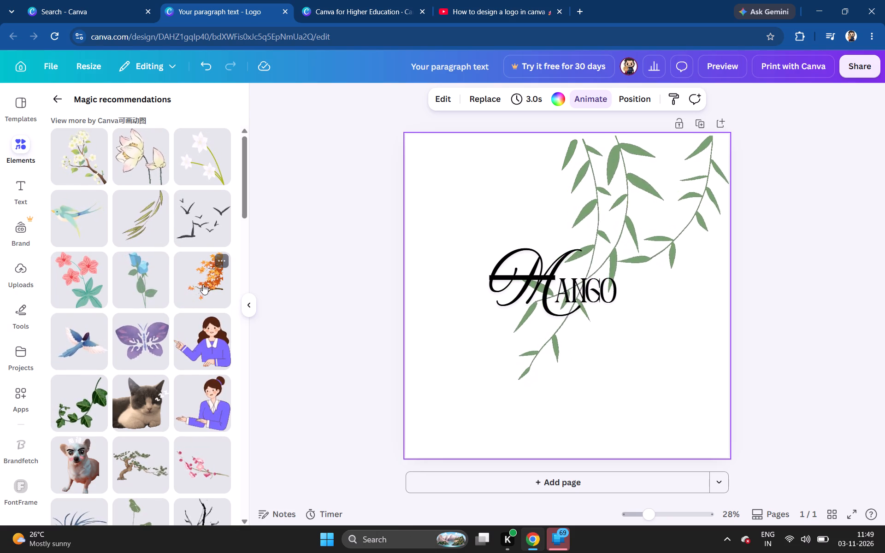
pyautogui.scroll(-1, 203, 283)
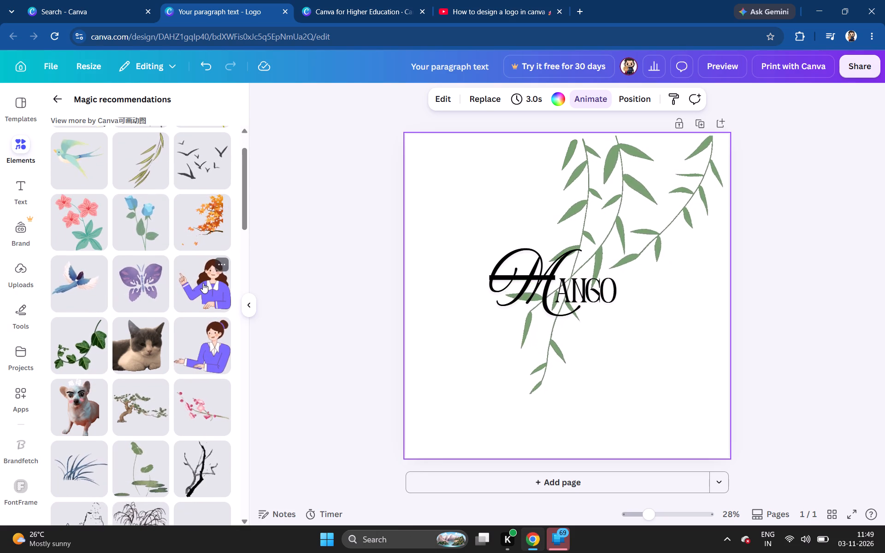
# Delete the hanging green leaves animation from the page.
pyautogui.click(670, 204)
pyautogui.click(670, 204)
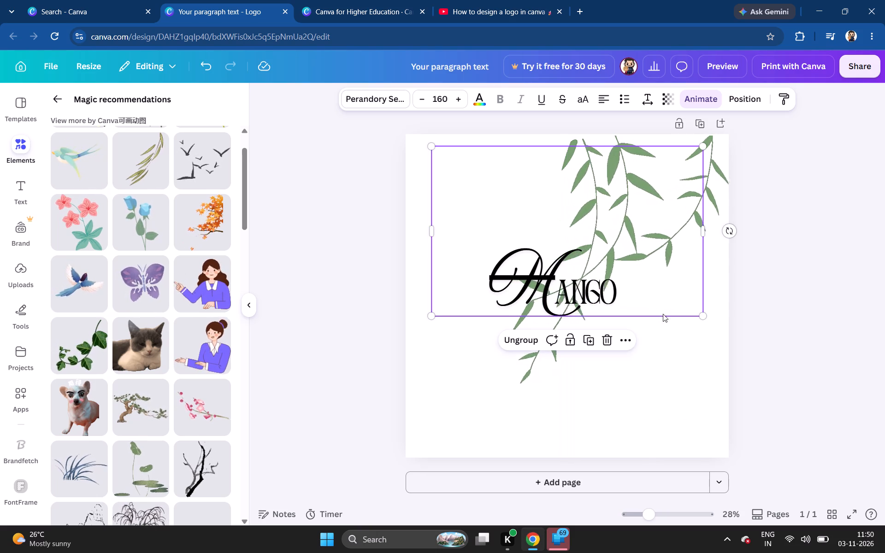
pyautogui.click(650, 385)
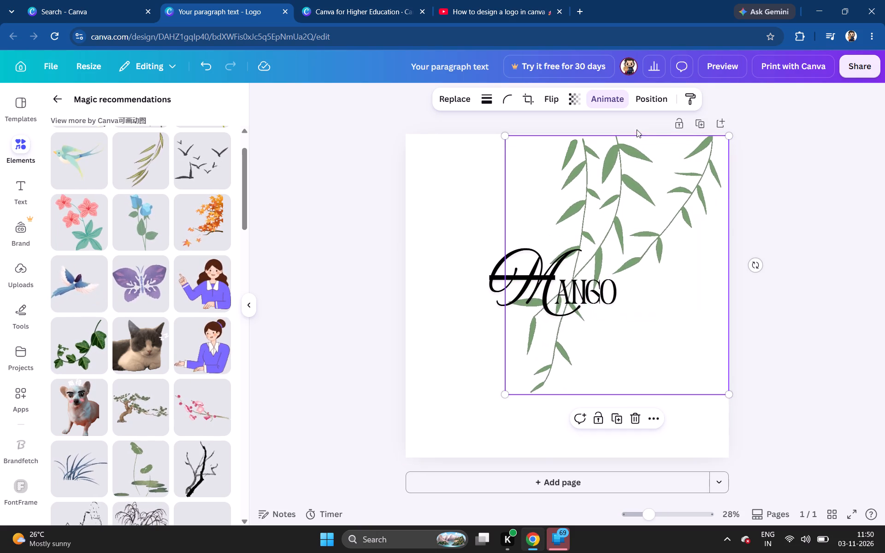
pyautogui.click(632, 419)
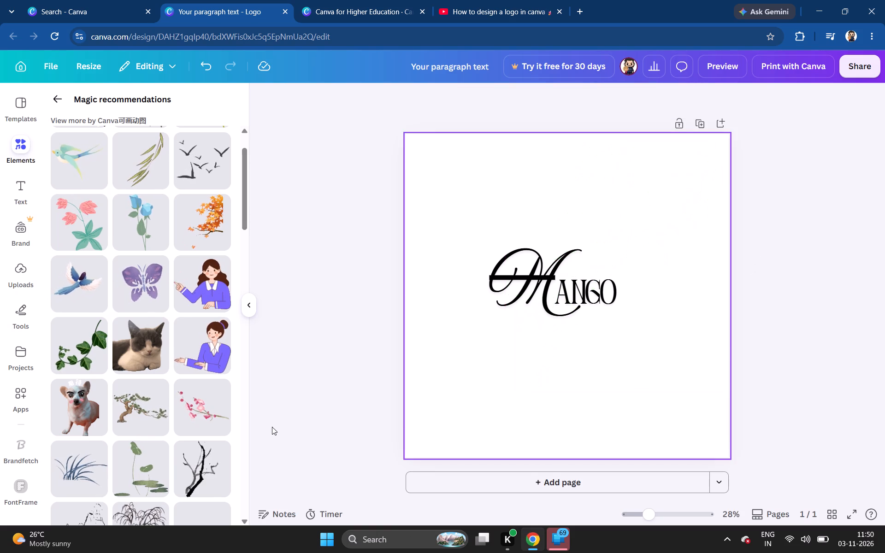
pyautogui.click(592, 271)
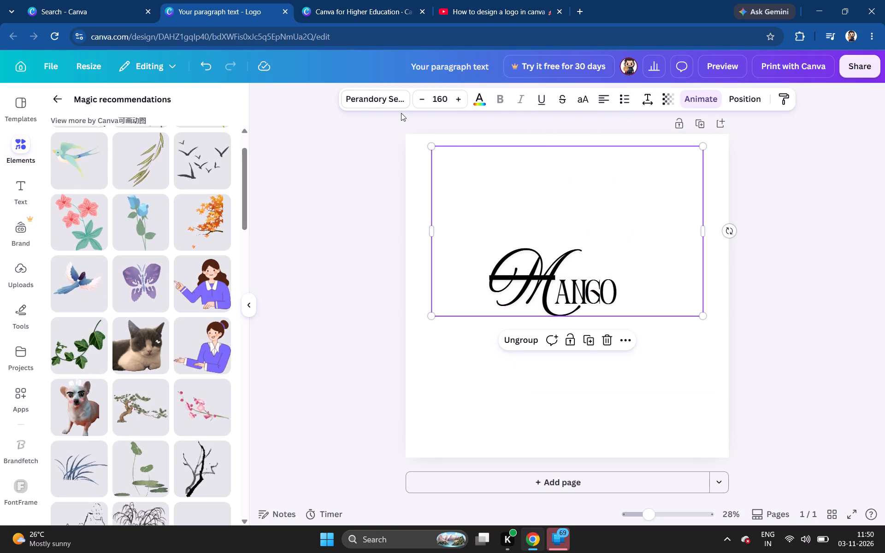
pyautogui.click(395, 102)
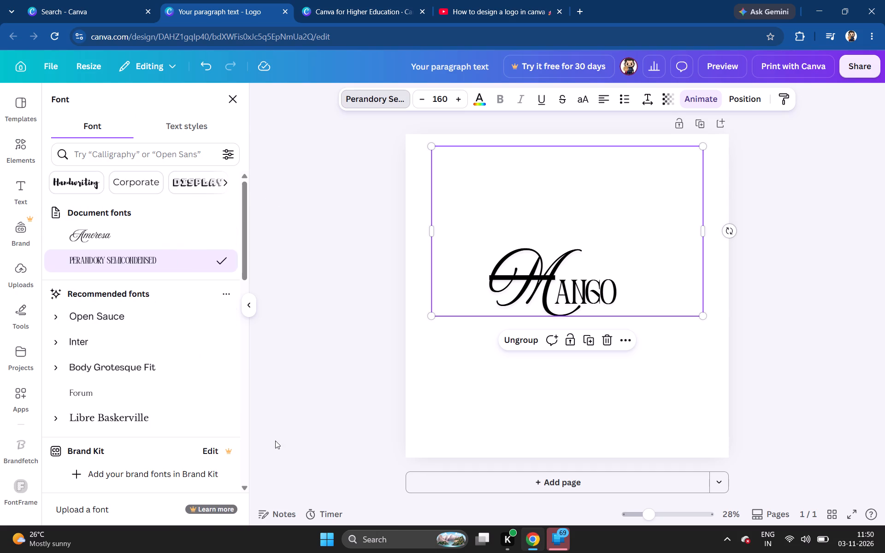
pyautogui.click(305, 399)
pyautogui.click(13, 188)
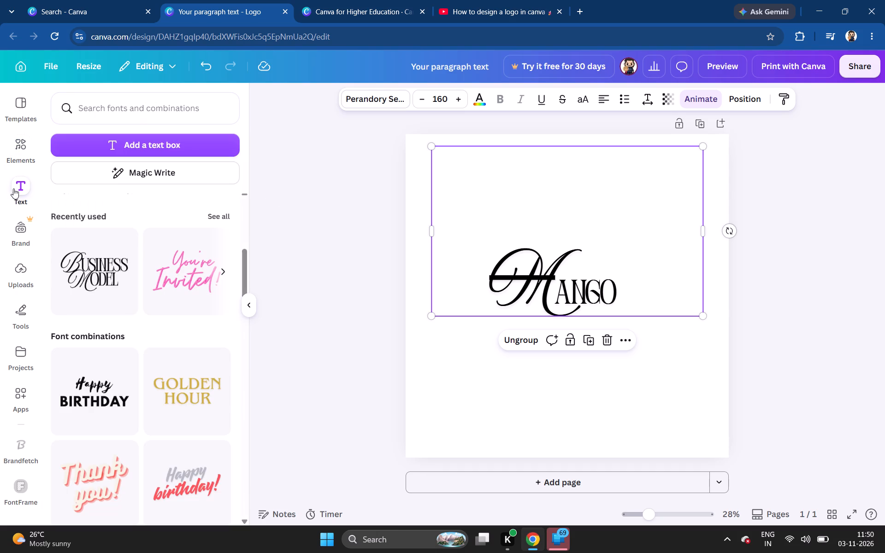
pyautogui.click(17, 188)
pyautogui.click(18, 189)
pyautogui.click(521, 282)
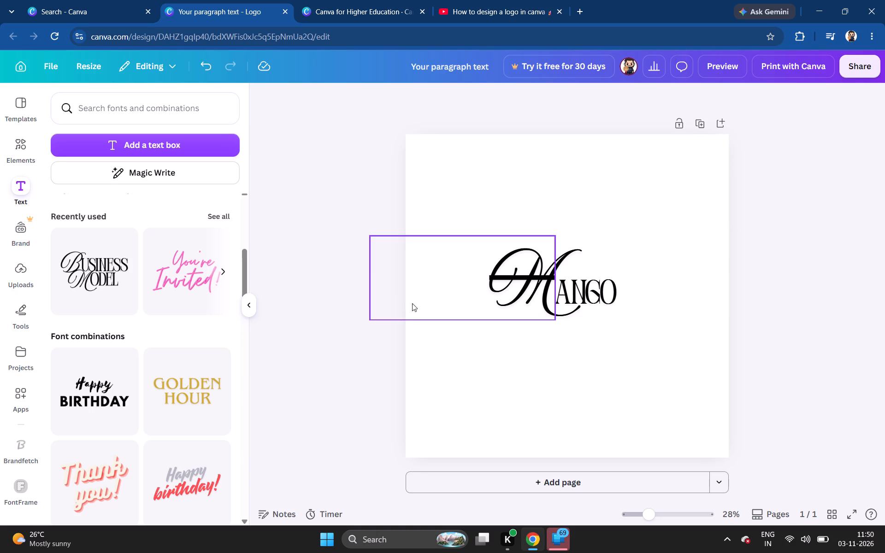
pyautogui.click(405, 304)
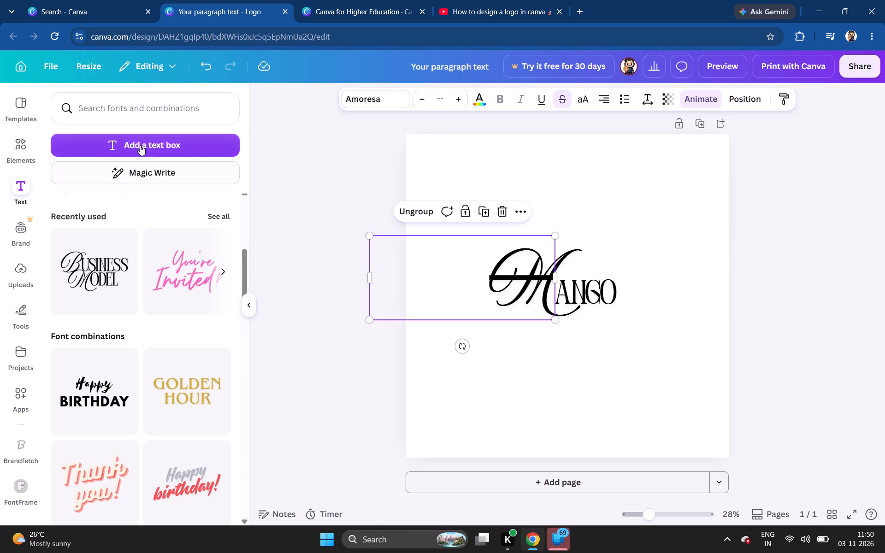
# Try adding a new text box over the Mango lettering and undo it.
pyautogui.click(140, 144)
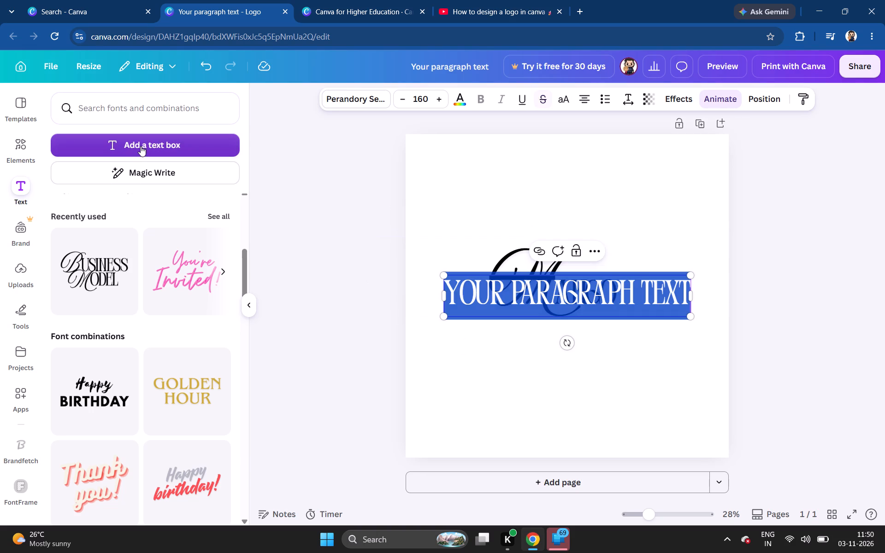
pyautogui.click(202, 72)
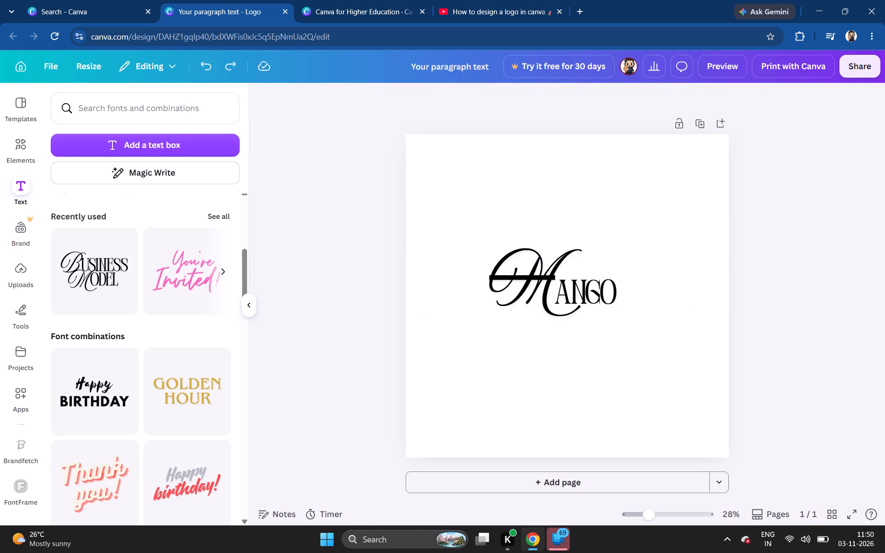
# View the Mango logo in read-only Viewing mode and return to Editing mode.
pyautogui.click(152, 69)
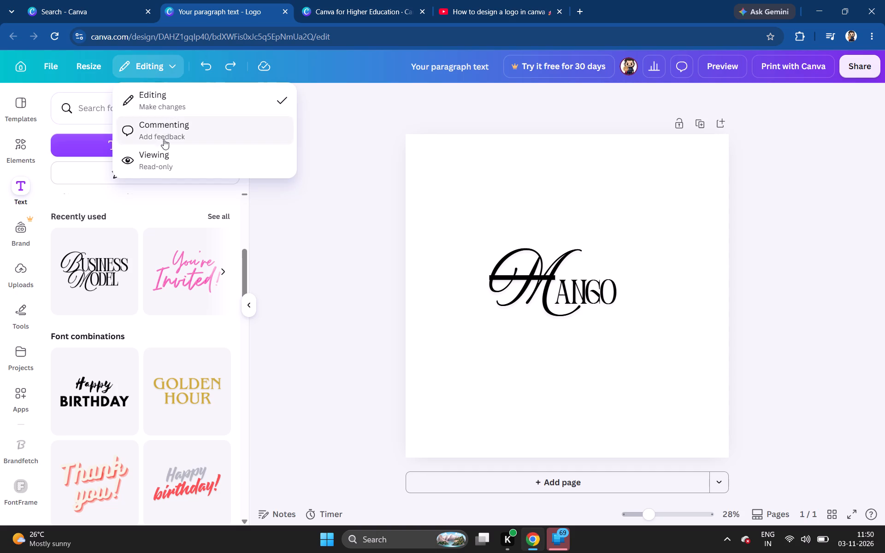
pyautogui.click(167, 161)
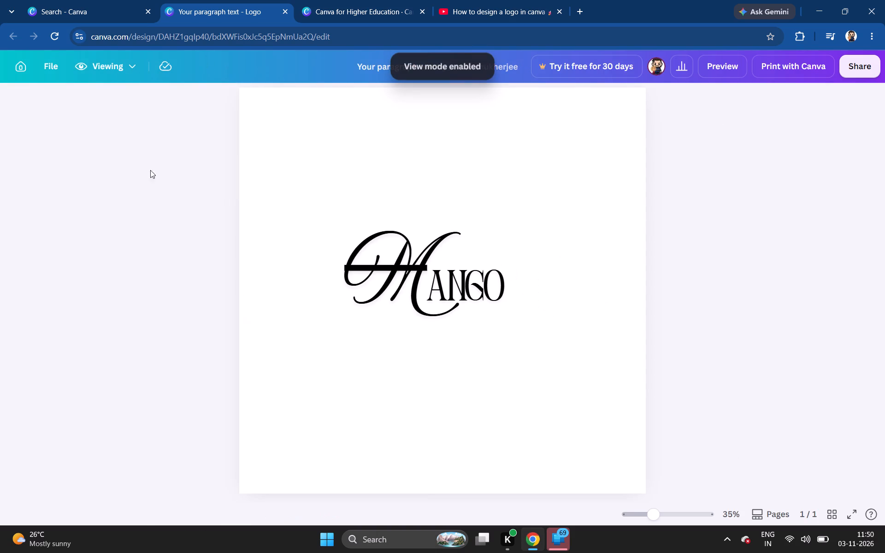
pyautogui.click(124, 62)
pyautogui.click(109, 105)
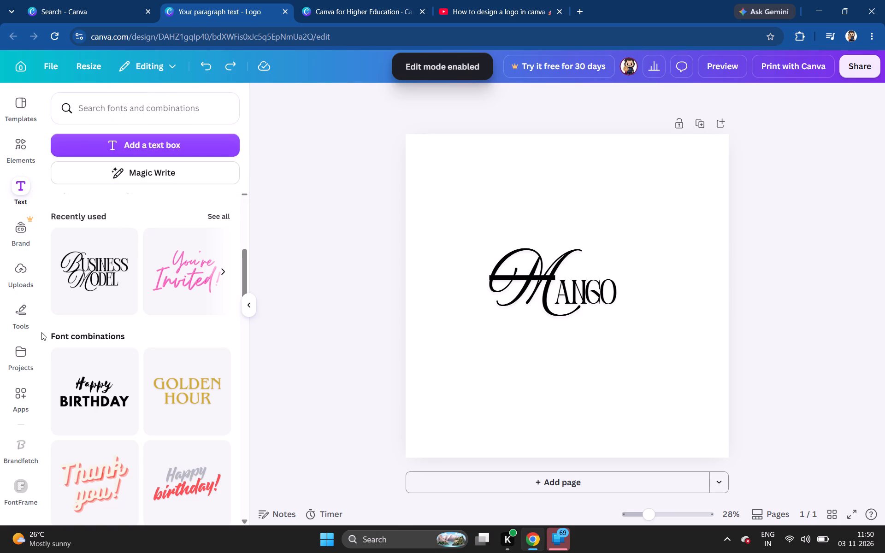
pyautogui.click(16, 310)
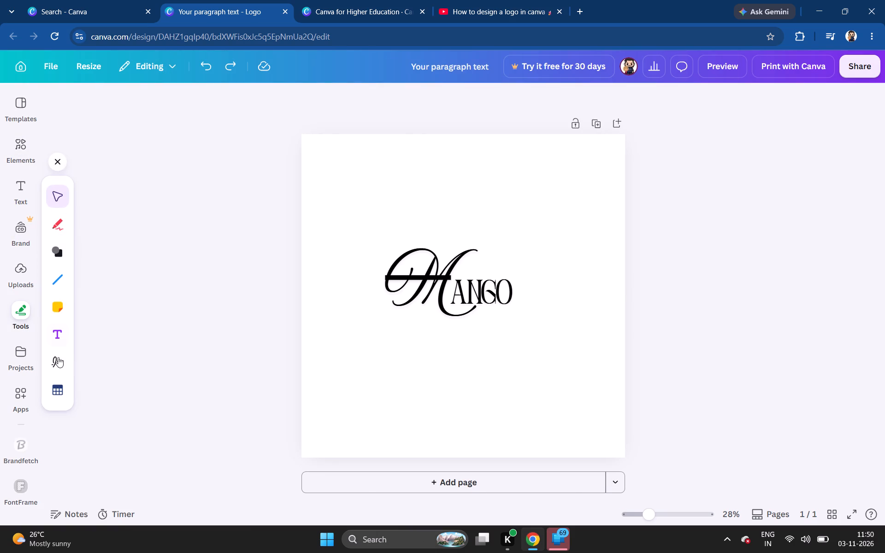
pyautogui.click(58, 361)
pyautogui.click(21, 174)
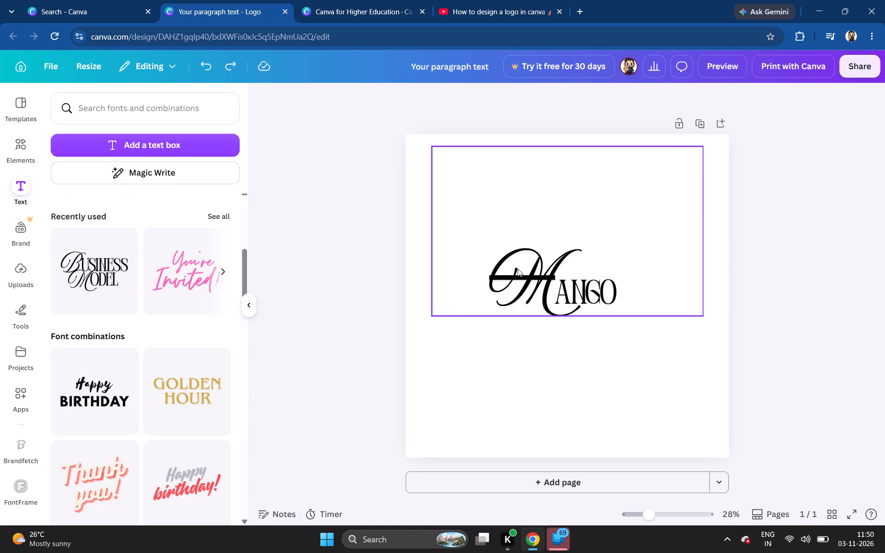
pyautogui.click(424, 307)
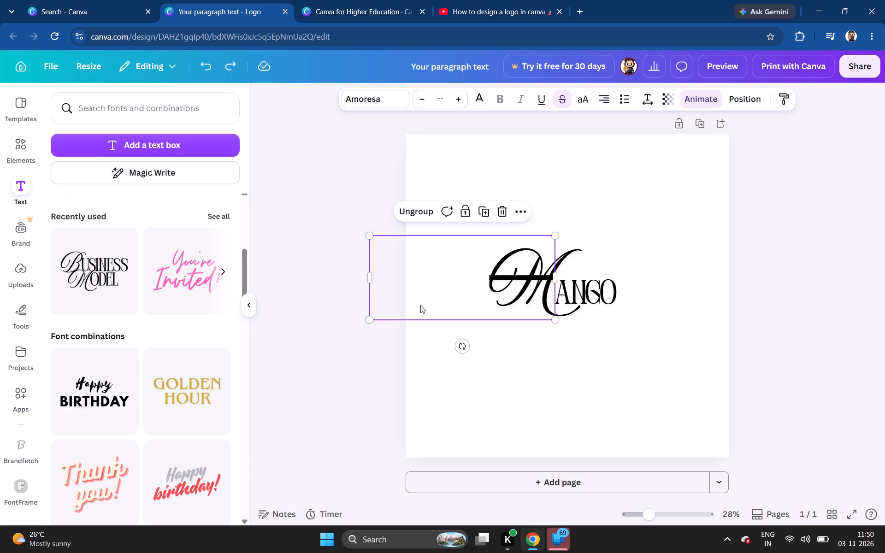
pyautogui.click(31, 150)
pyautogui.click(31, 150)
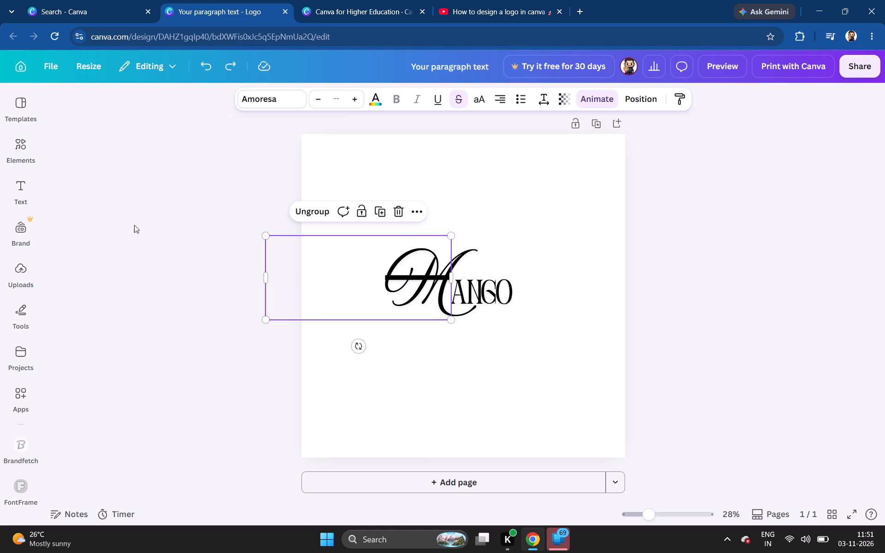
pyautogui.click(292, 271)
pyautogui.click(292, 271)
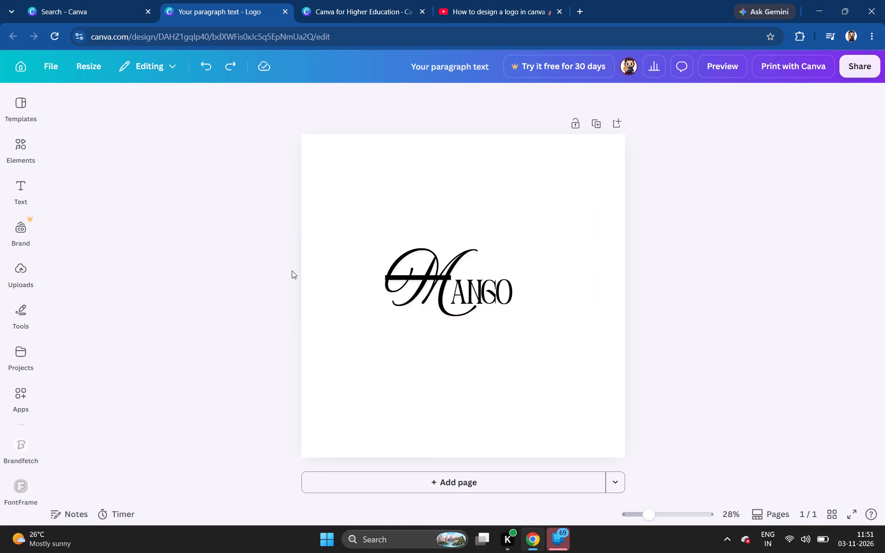
# Add the Flicker add-on effect to the script M group's animation.
pyautogui.click(304, 282)
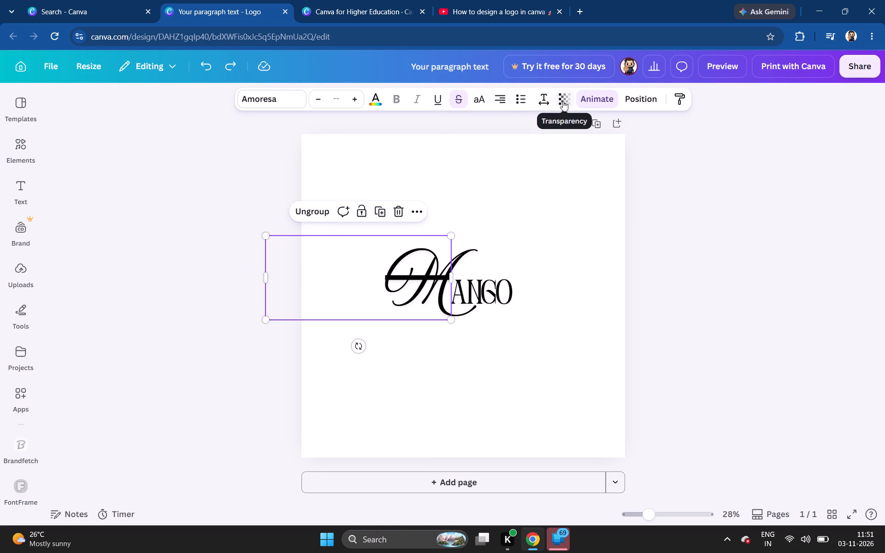
pyautogui.click(593, 106)
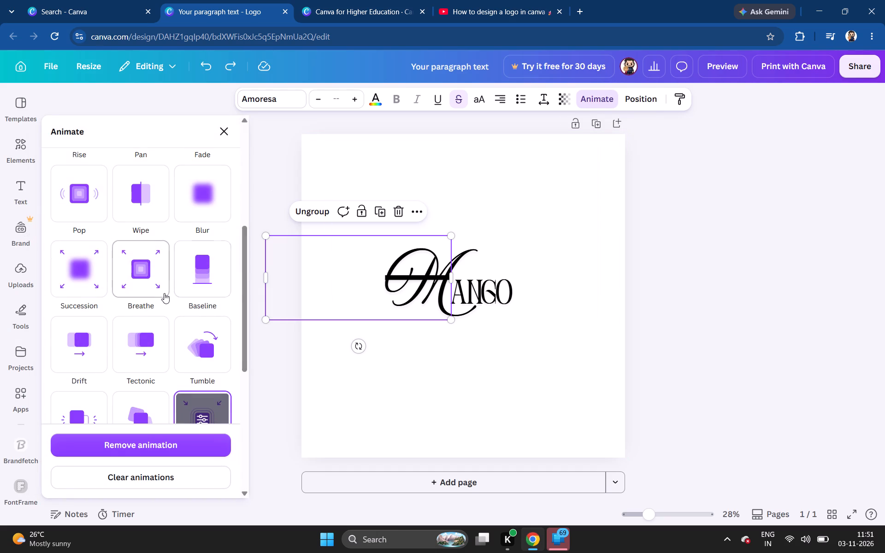
pyautogui.scroll(-3, 152, 318)
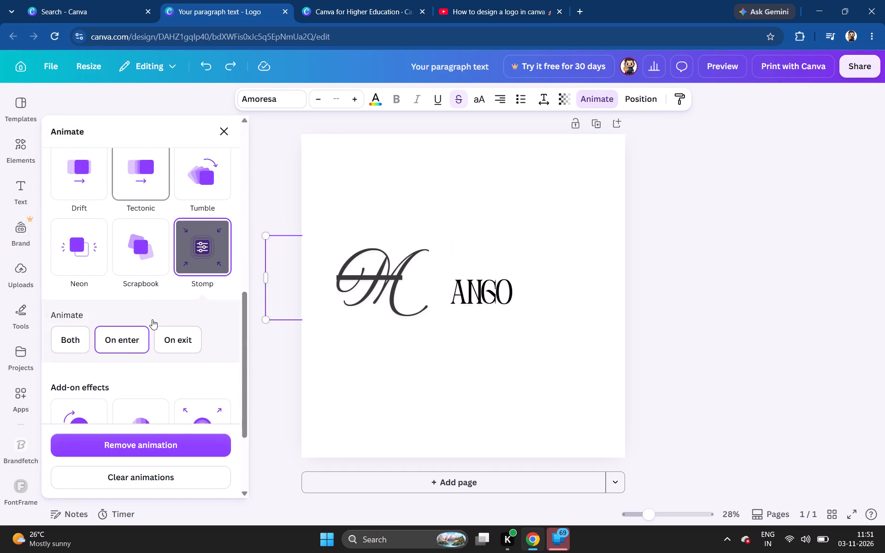
pyautogui.scroll(-3, 152, 319)
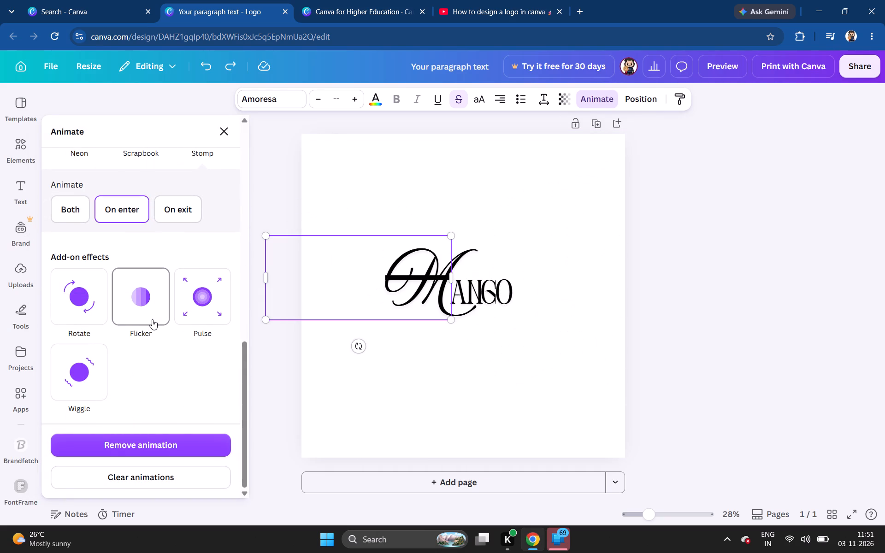
pyautogui.click(144, 296)
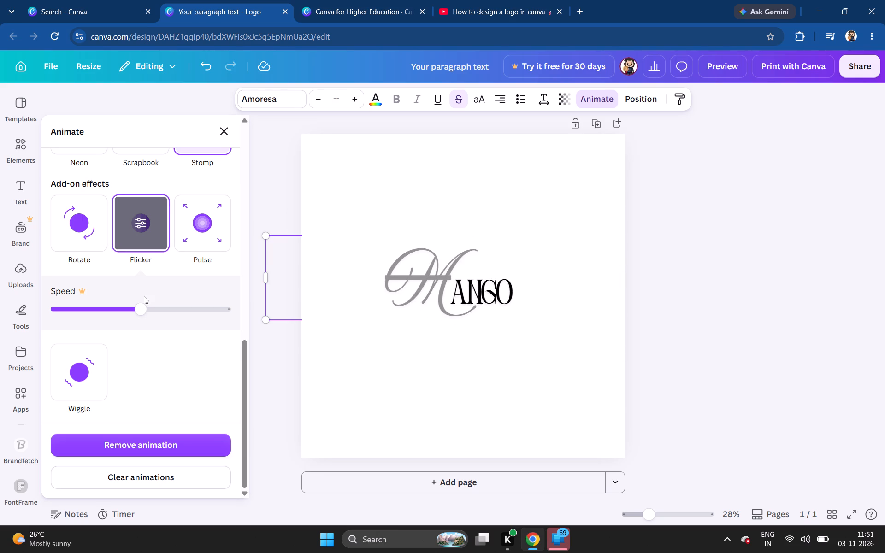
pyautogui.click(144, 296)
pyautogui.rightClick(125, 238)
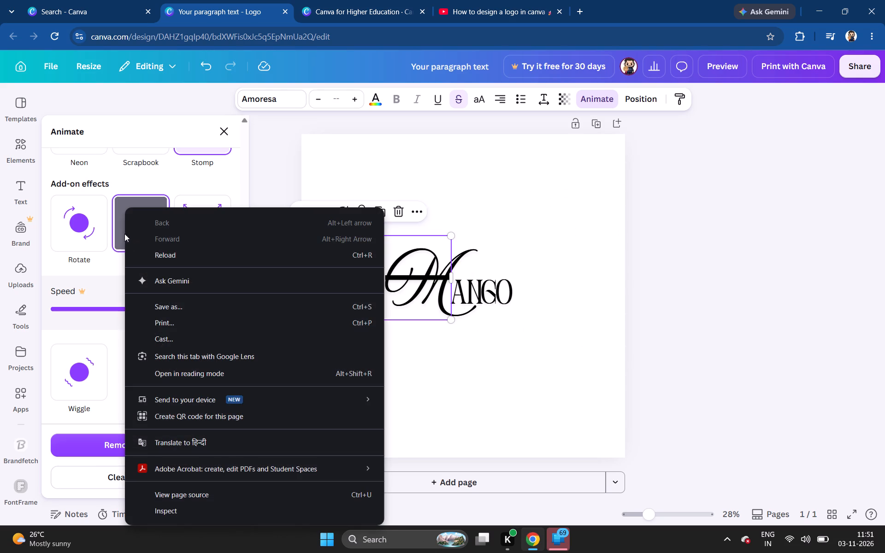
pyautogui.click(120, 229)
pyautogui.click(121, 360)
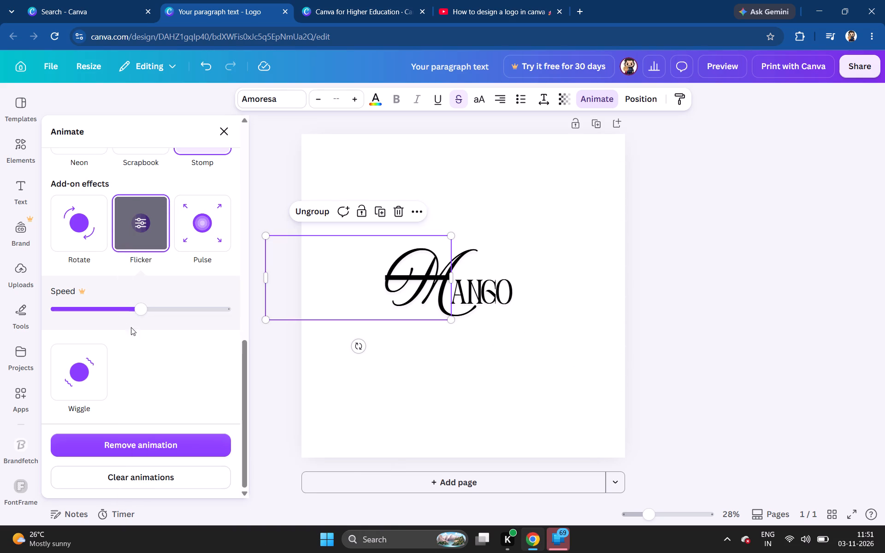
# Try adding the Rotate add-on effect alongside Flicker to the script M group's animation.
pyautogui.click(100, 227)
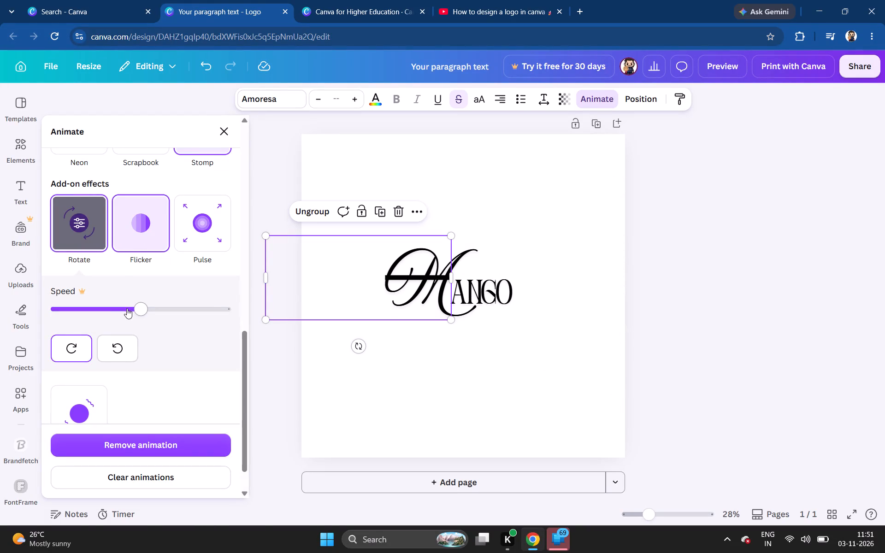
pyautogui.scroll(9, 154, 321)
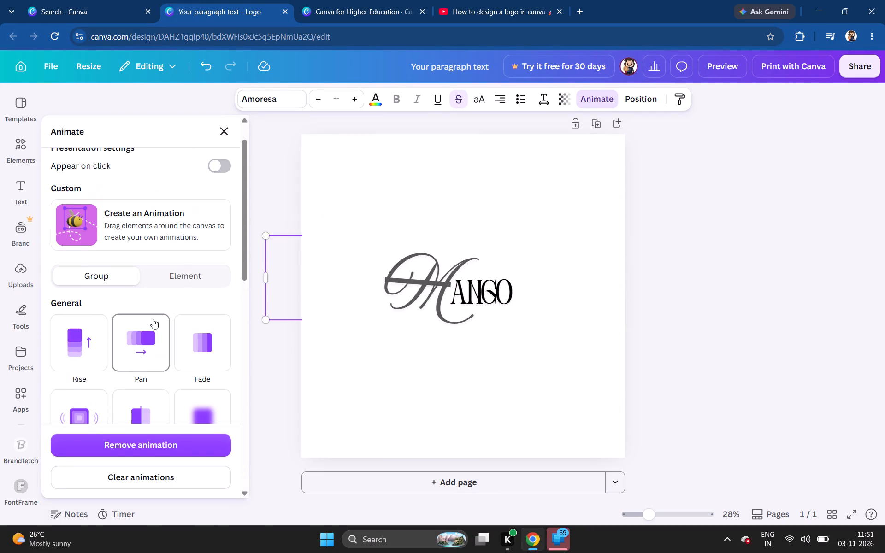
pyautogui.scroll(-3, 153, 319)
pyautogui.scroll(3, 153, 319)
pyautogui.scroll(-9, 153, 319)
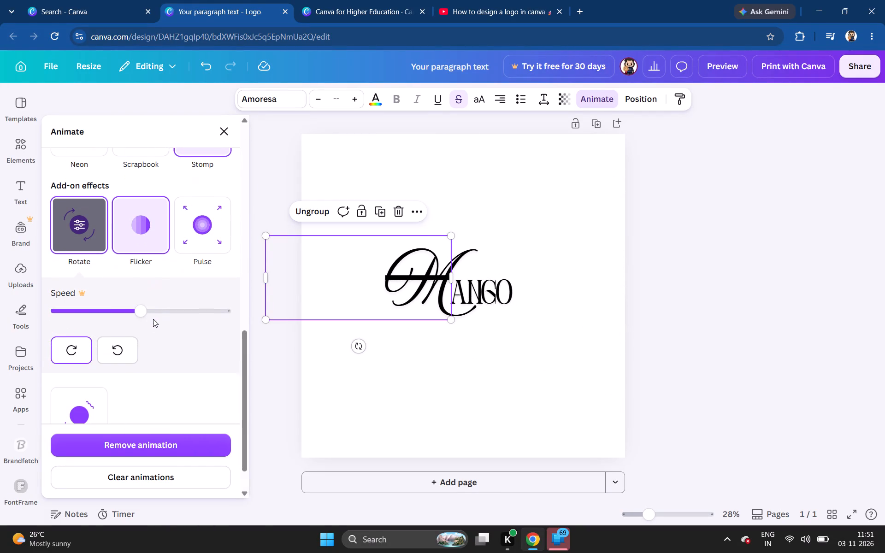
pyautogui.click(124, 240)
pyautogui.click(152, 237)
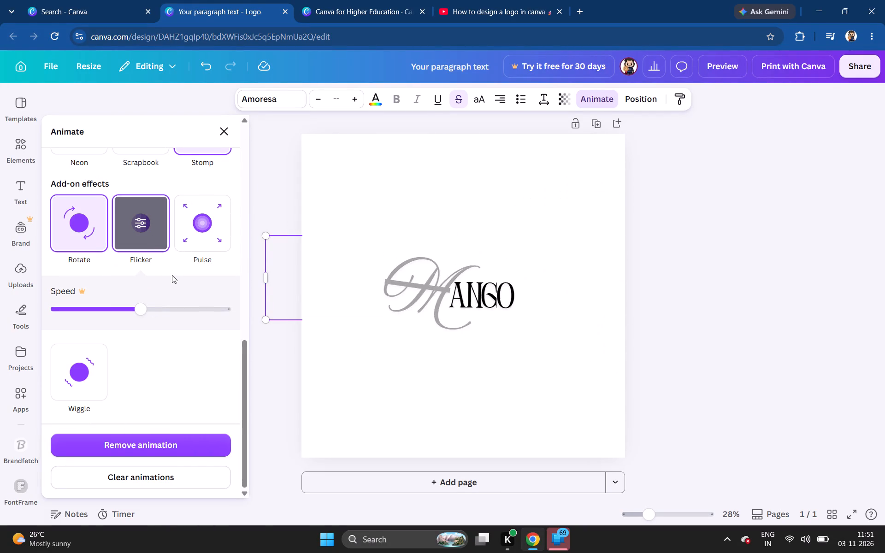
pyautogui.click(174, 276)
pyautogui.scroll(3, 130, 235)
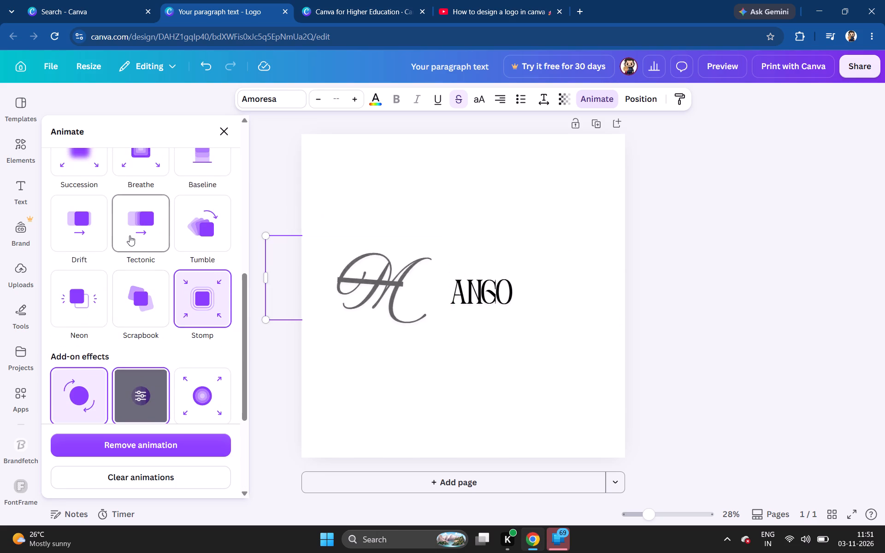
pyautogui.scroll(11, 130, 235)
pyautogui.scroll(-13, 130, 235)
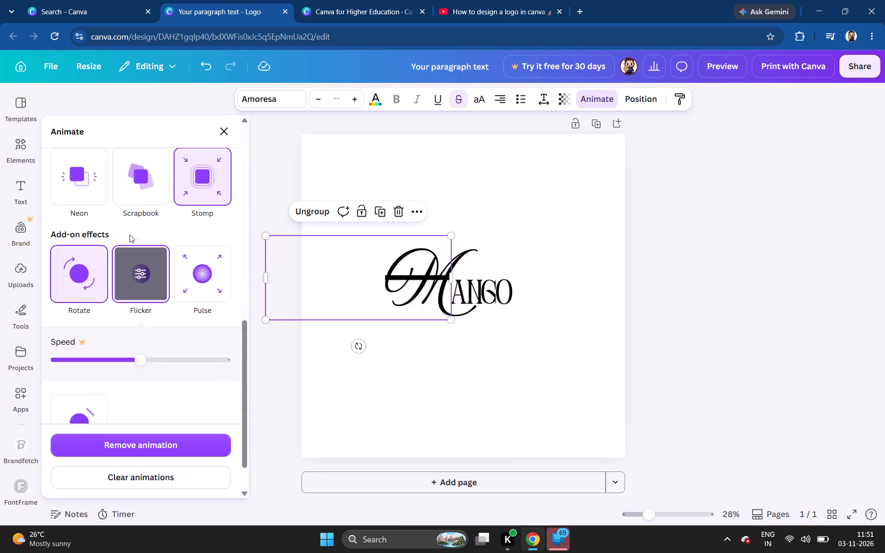
# Undo the Rotate and Flicker add-on effects on the script M group and deselect it.
pyautogui.click(209, 69)
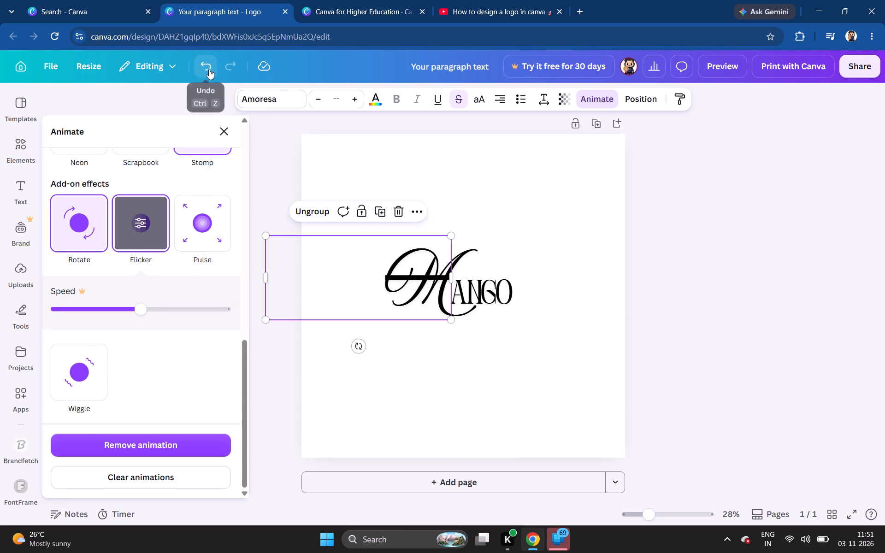
pyautogui.click(209, 69)
pyautogui.scroll(-3, 135, 415)
pyautogui.click(485, 359)
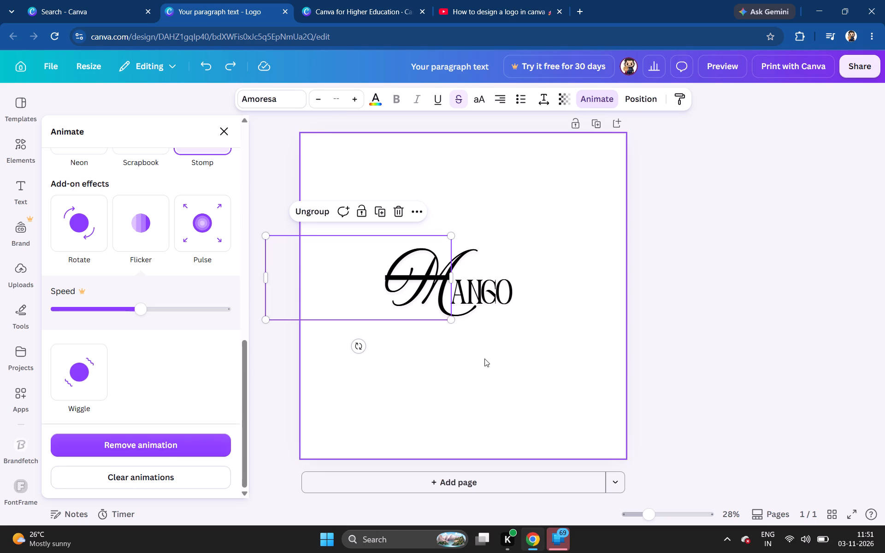
pyautogui.scroll(-3, 159, 399)
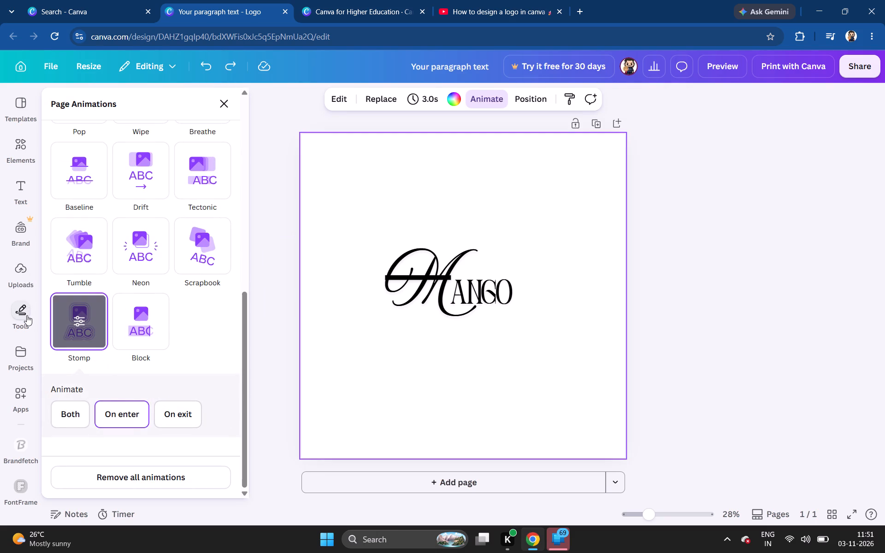
# Browse the apps, font combinations and logo templates for something to add to the Mango logo.
pyautogui.click(24, 402)
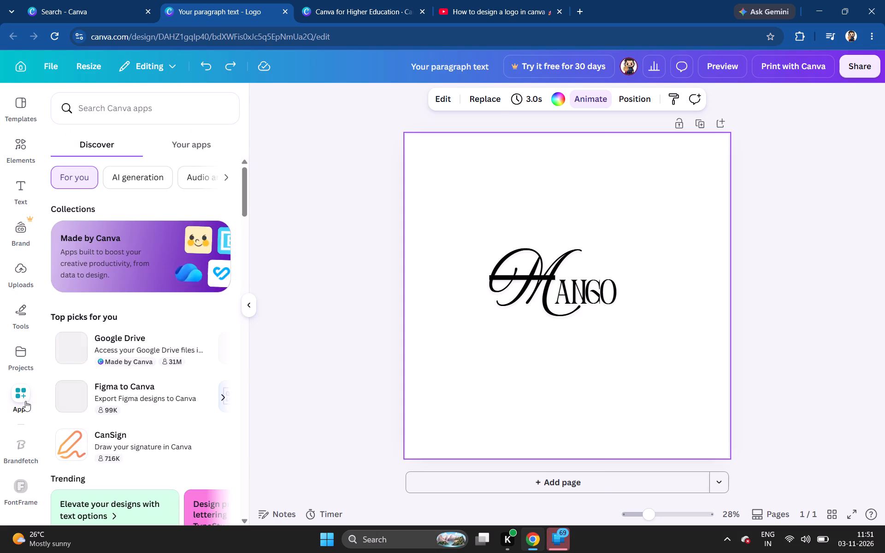
pyautogui.scroll(-2, 125, 324)
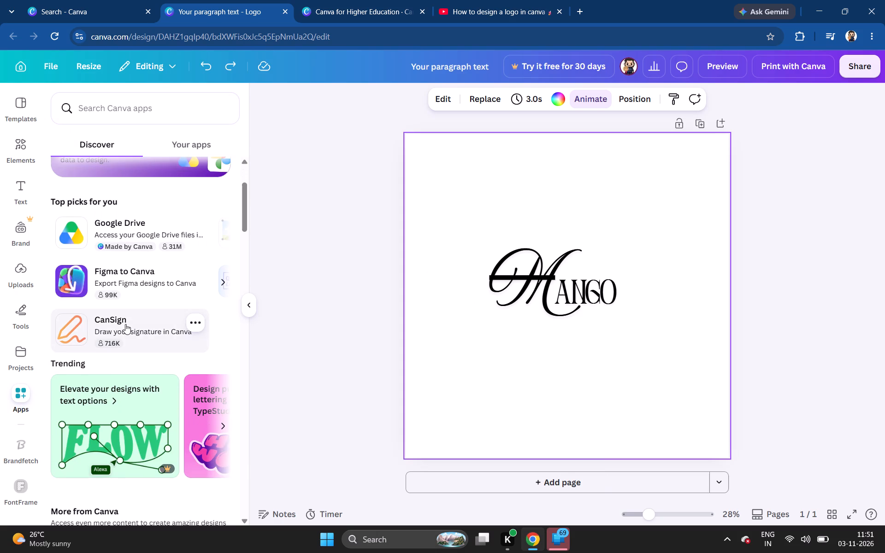
pyautogui.scroll(2, 125, 323)
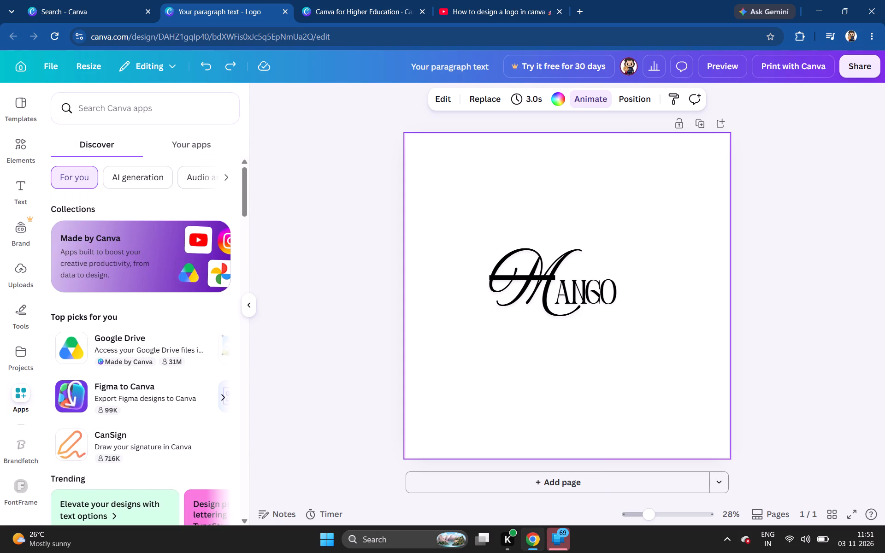
pyautogui.click(131, 110)
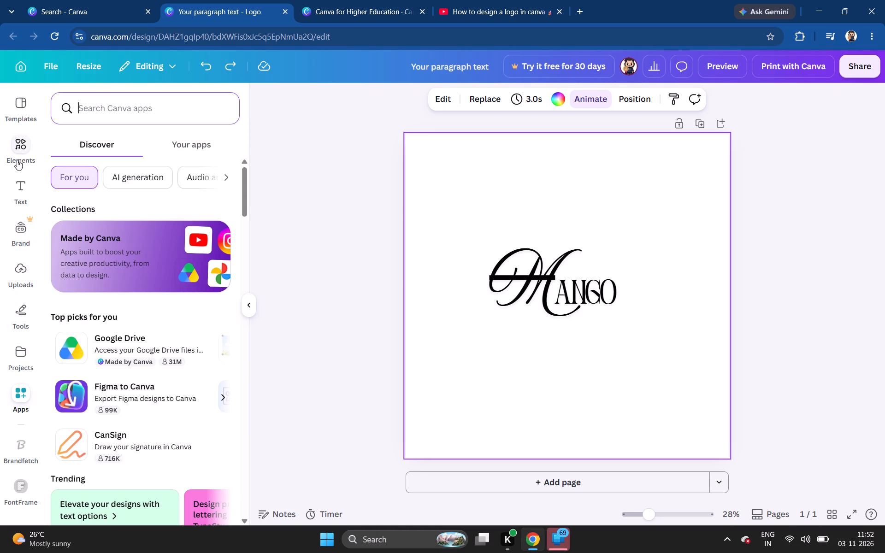
pyautogui.click(18, 187)
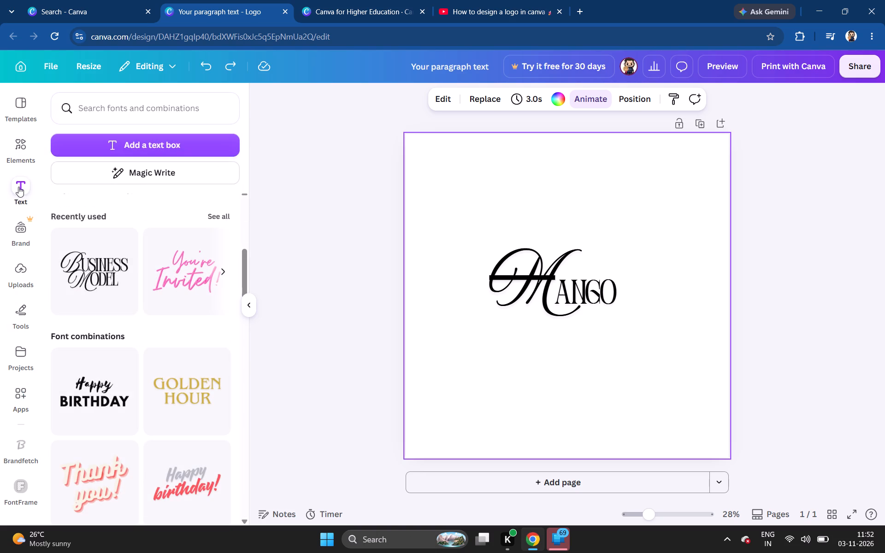
pyautogui.scroll(-10, 105, 229)
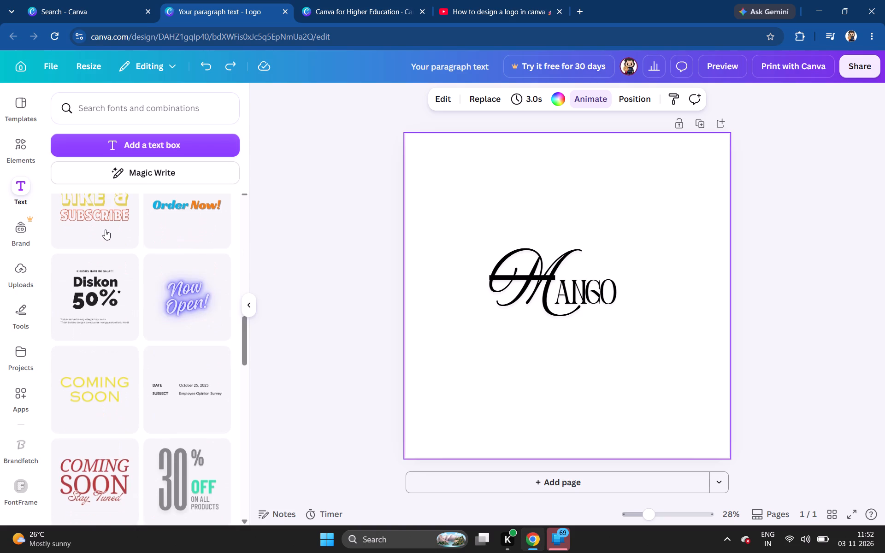
pyautogui.scroll(-17, 105, 229)
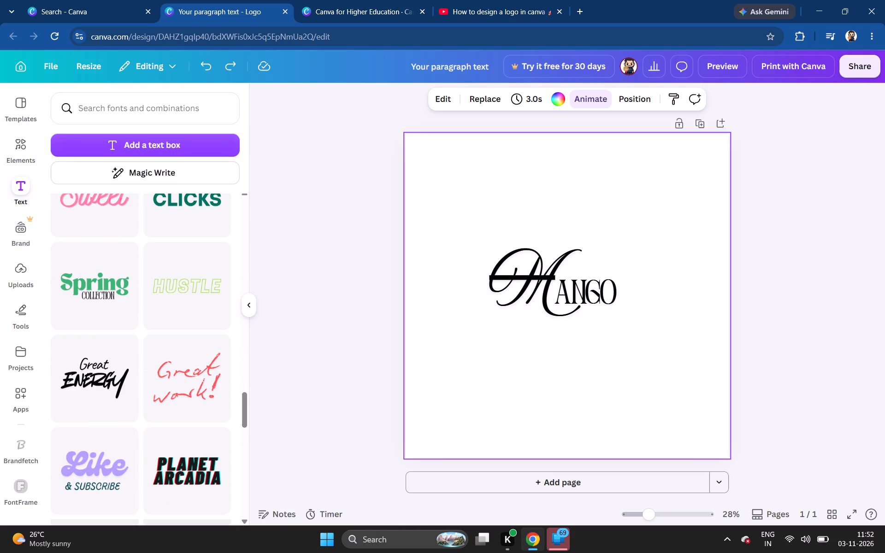
pyautogui.click(27, 143)
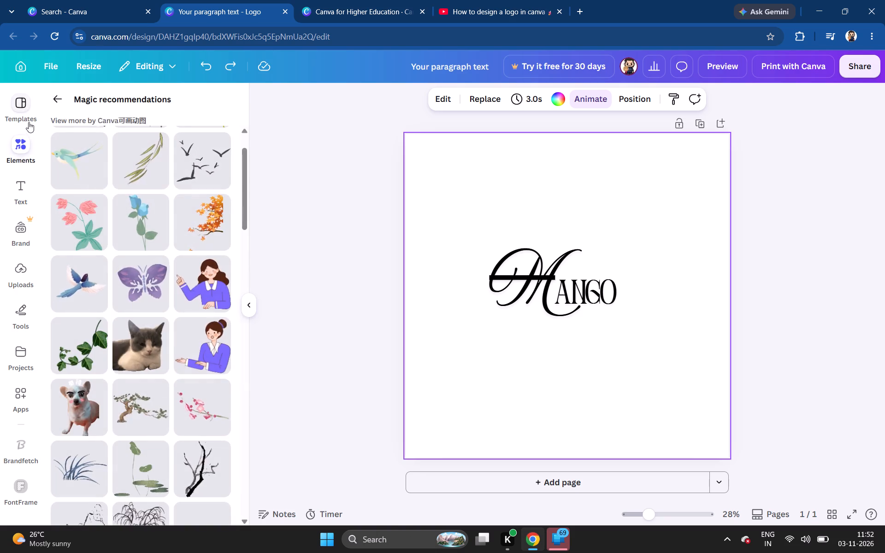
pyautogui.click(29, 122)
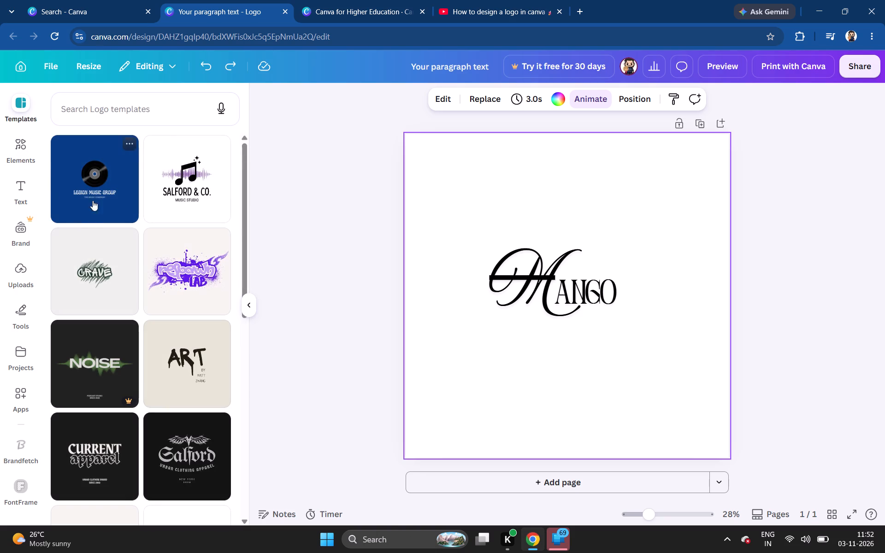
# Search the elements for "MANGO" and add the black outline mango graphic over the Mango lettering.
pyautogui.click(19, 155)
pyautogui.click(51, 96)
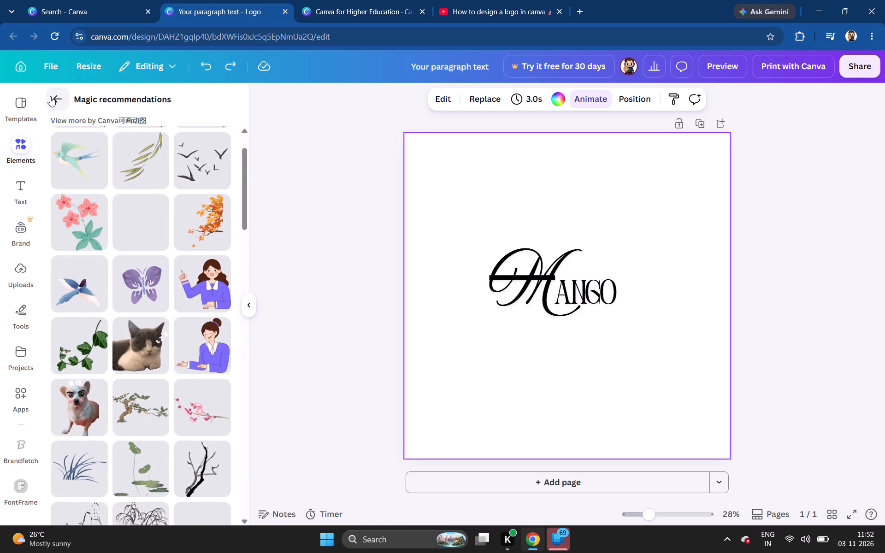
pyautogui.click(60, 104)
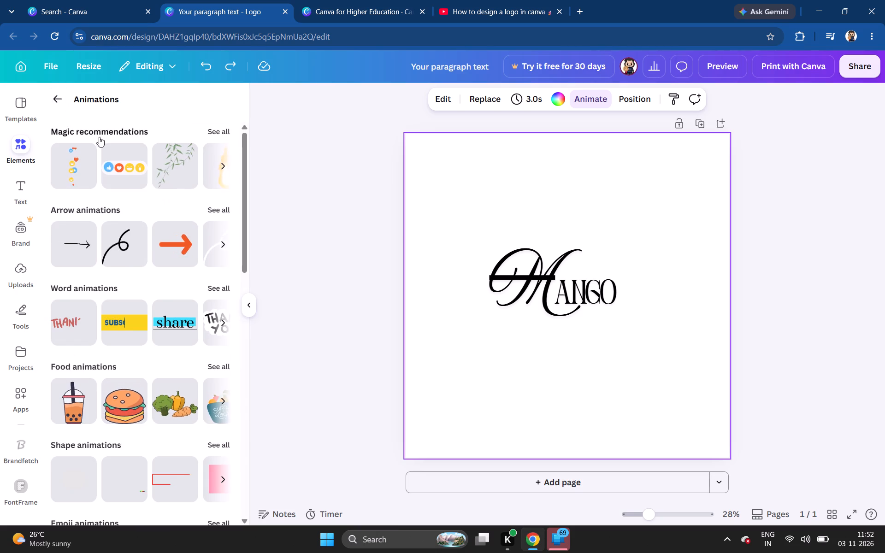
pyautogui.click(59, 101)
pyautogui.click(111, 112)
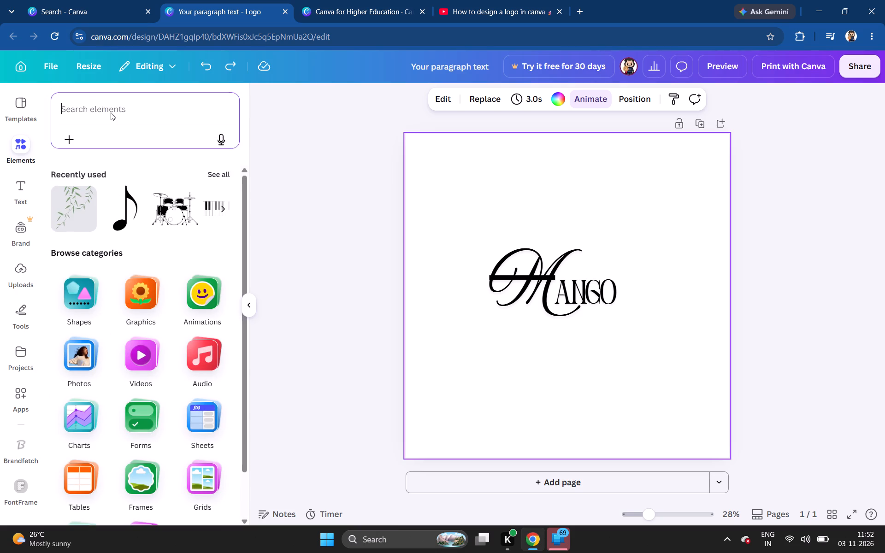
pyautogui.write('MANGO')
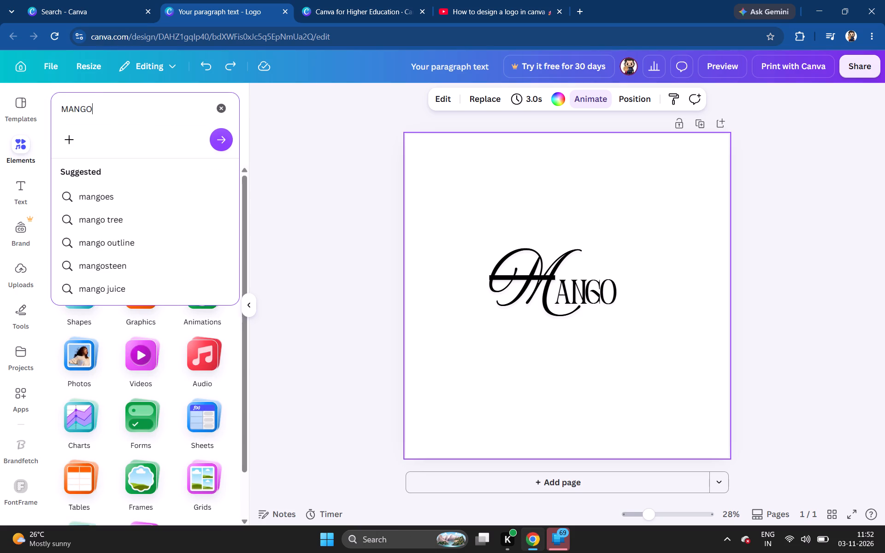
pyautogui.click(213, 138)
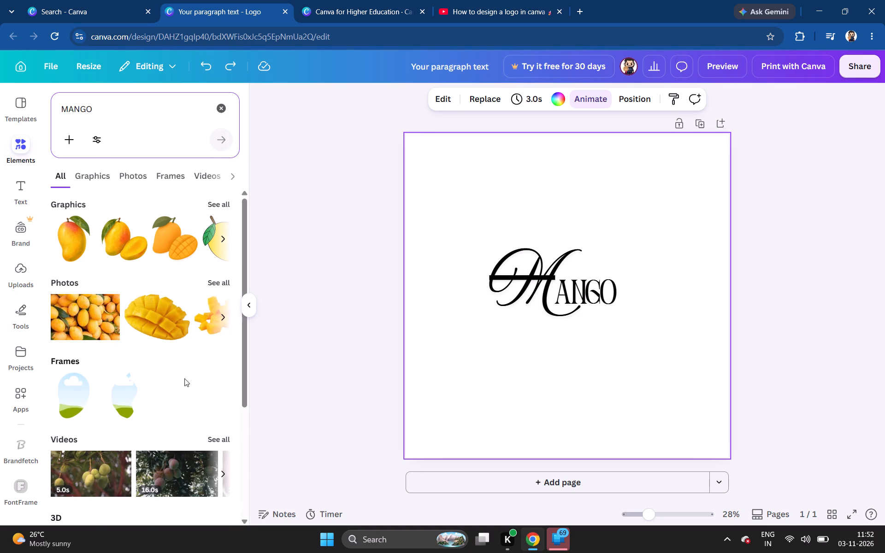
pyautogui.scroll(-4, 182, 384)
pyautogui.scroll(4, 191, 378)
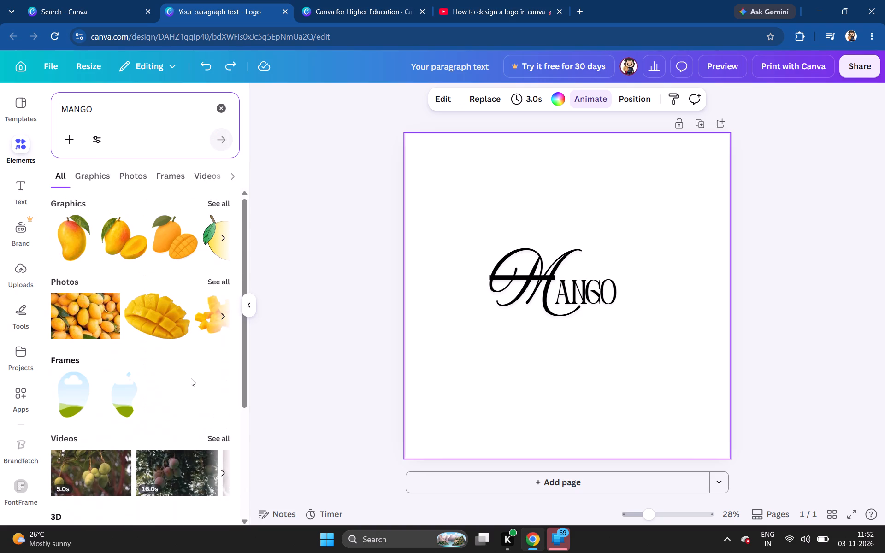
pyautogui.click(215, 201)
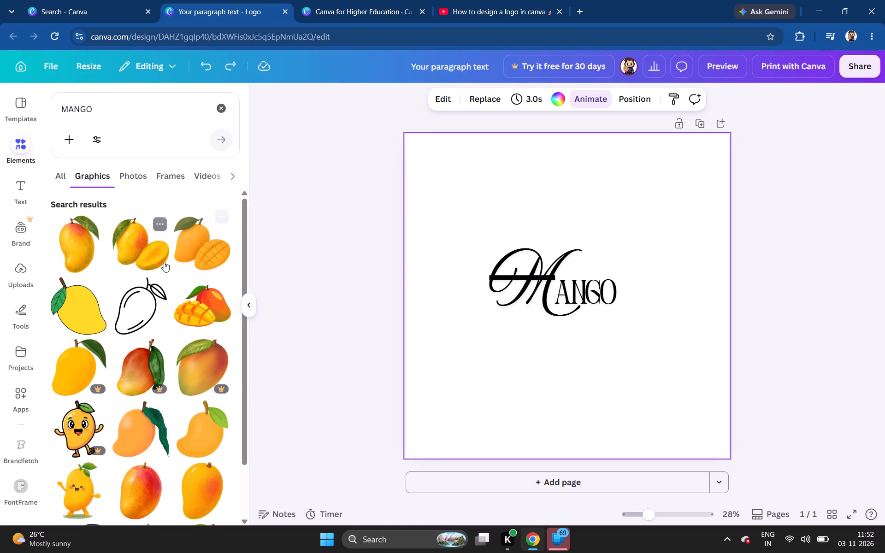
pyautogui.moveTo(135, 312); pyautogui.dragTo(138, 313)
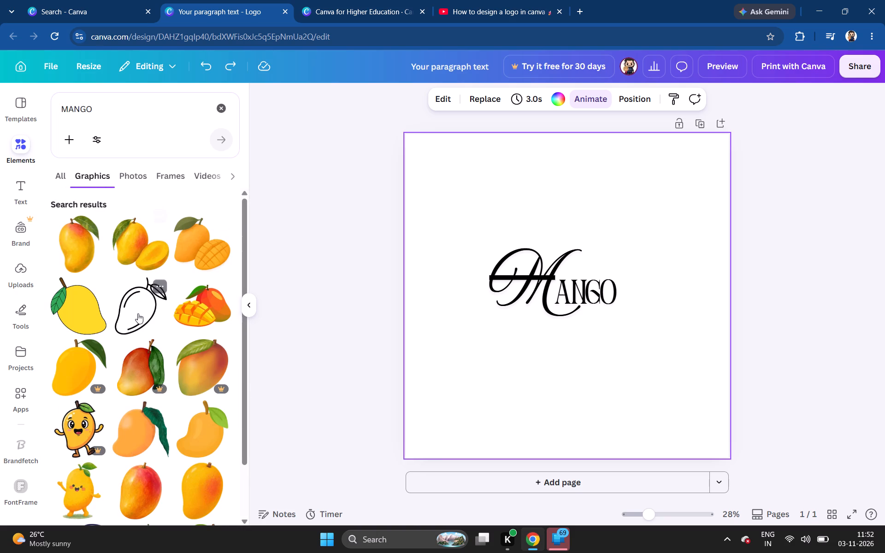
pyautogui.moveTo(138, 313); pyautogui.dragTo(531, 240)
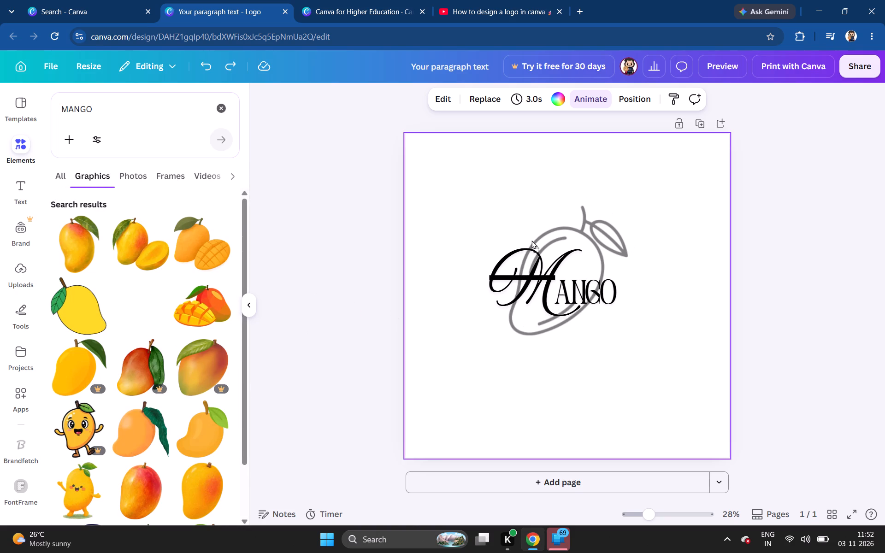
pyautogui.moveTo(531, 240); pyautogui.dragTo(531, 241)
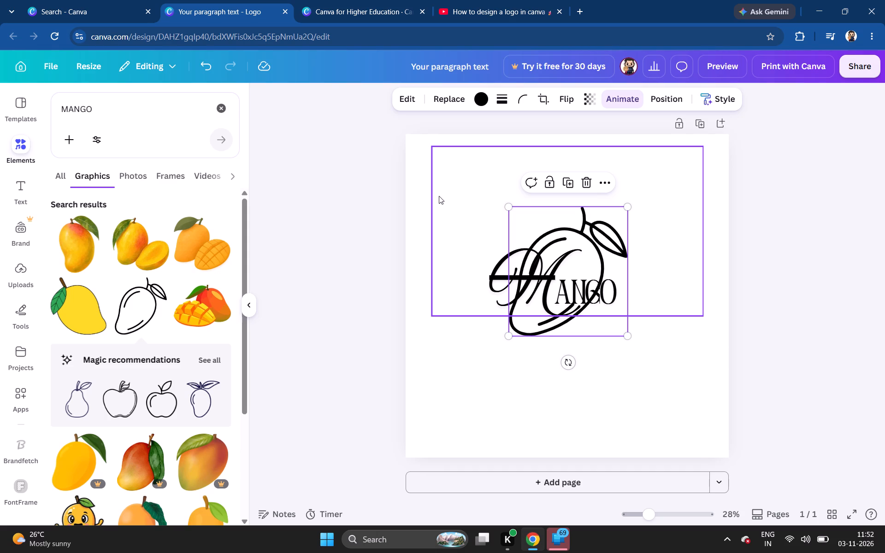
pyautogui.click(449, 390)
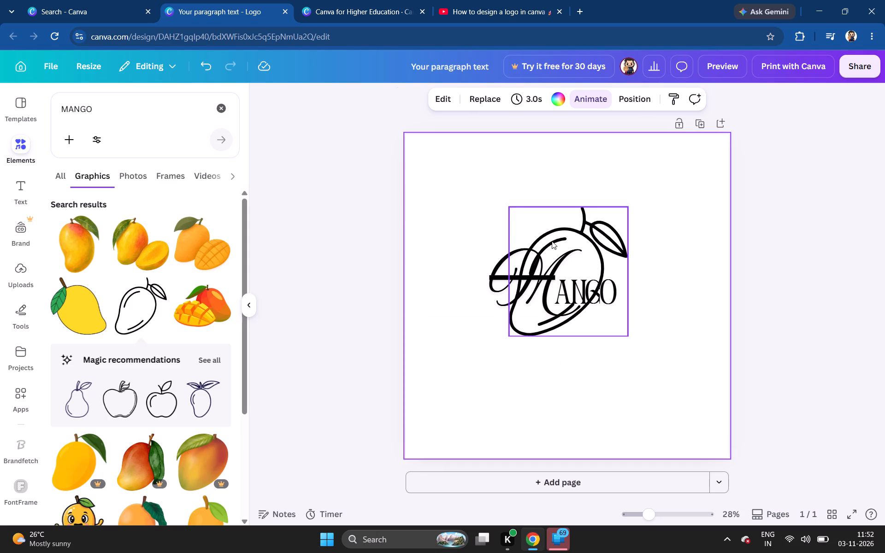
# Move the mango outline graphic off the lettering to the lower right area of the page.
pyautogui.click(552, 241)
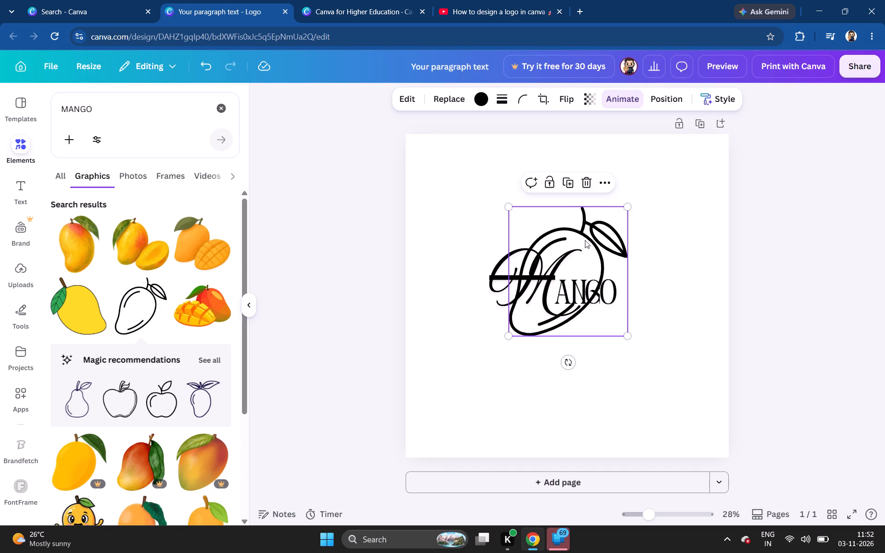
pyautogui.moveTo(582, 245); pyautogui.dragTo(624, 347)
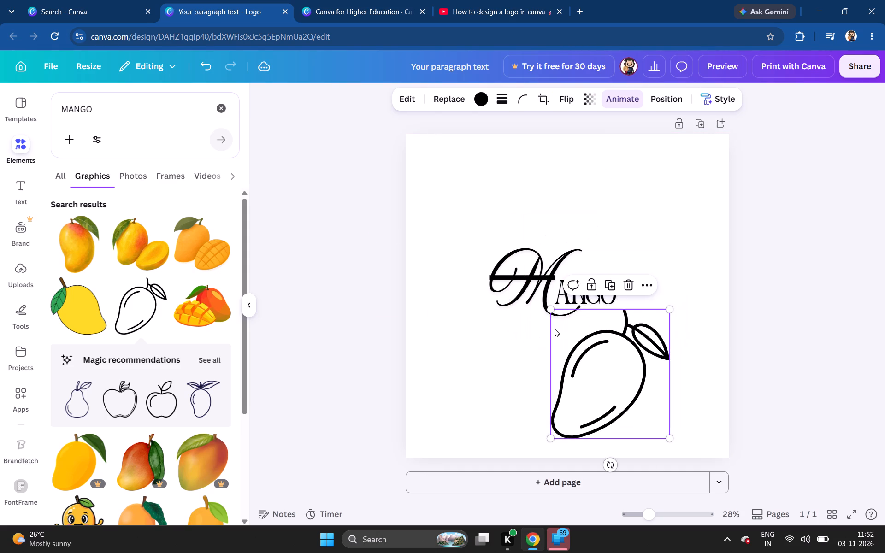
pyautogui.click(582, 348)
pyautogui.click(590, 354)
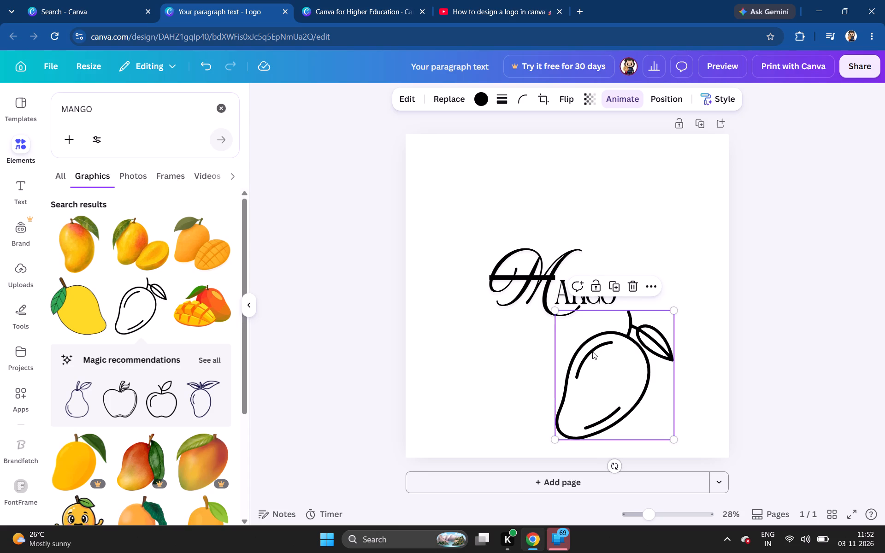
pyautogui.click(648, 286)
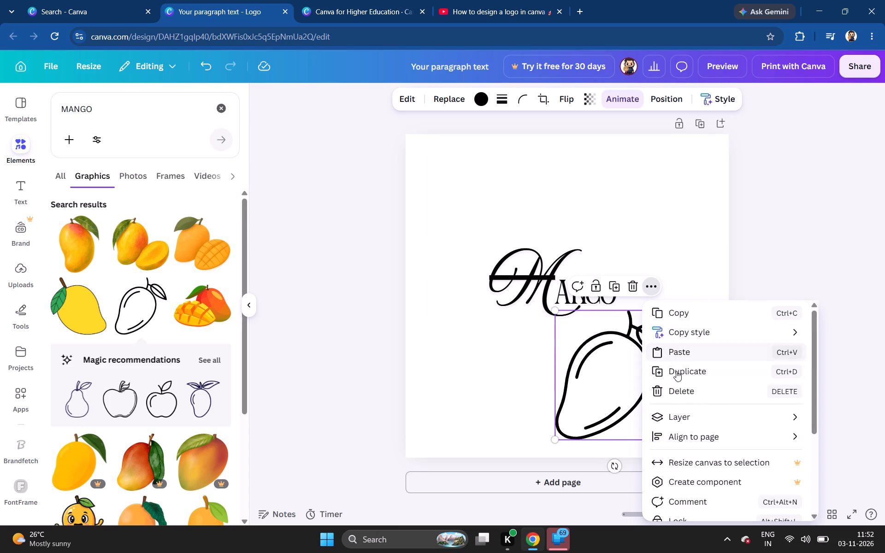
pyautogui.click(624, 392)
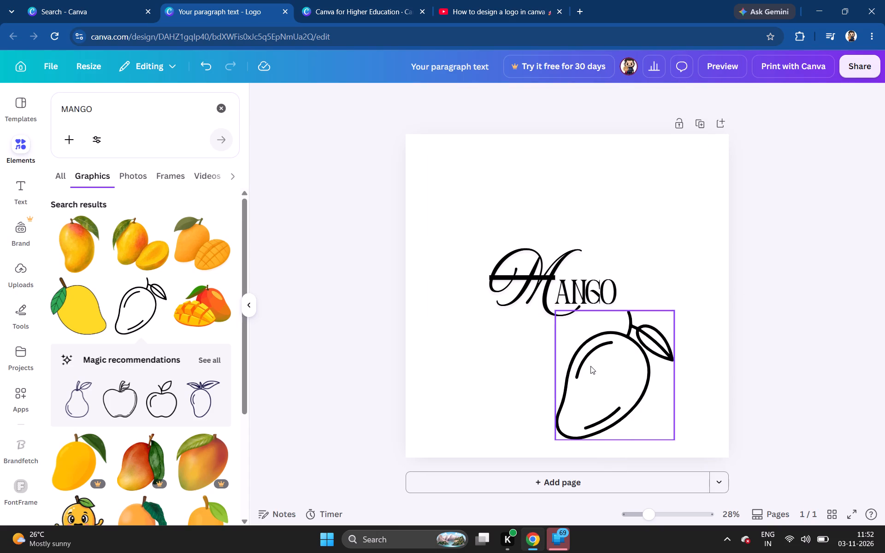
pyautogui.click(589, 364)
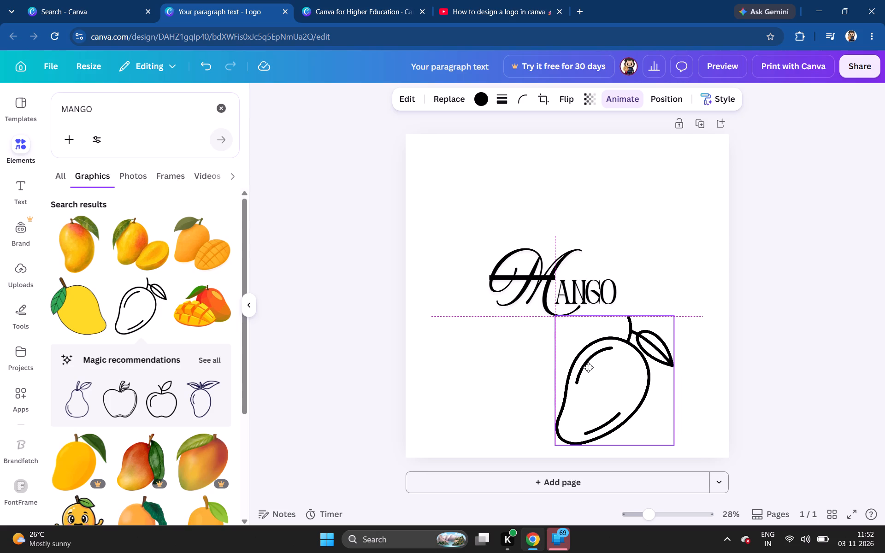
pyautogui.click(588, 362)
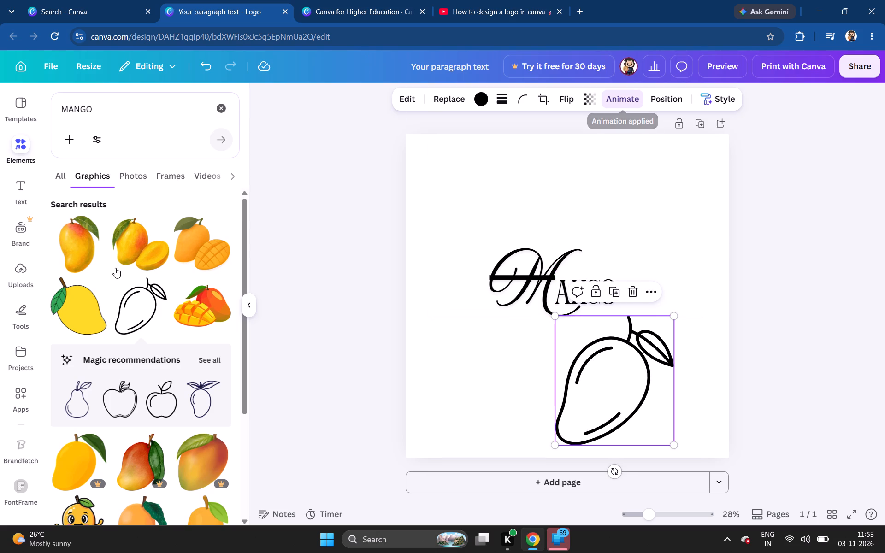
# Browse the MANGO graphics search results for other mango illustrations.
pyautogui.scroll(-9, 104, 290)
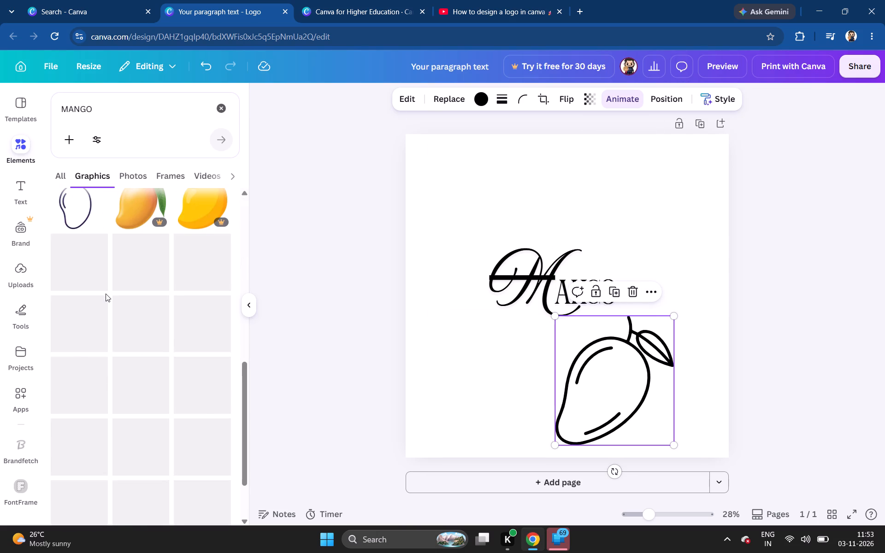
pyautogui.scroll(1, 106, 294)
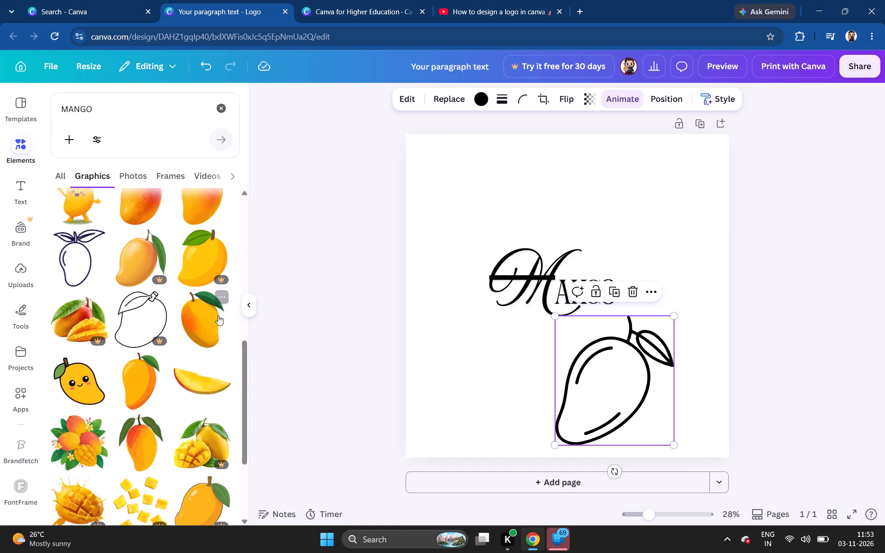
pyautogui.scroll(-9, 139, 336)
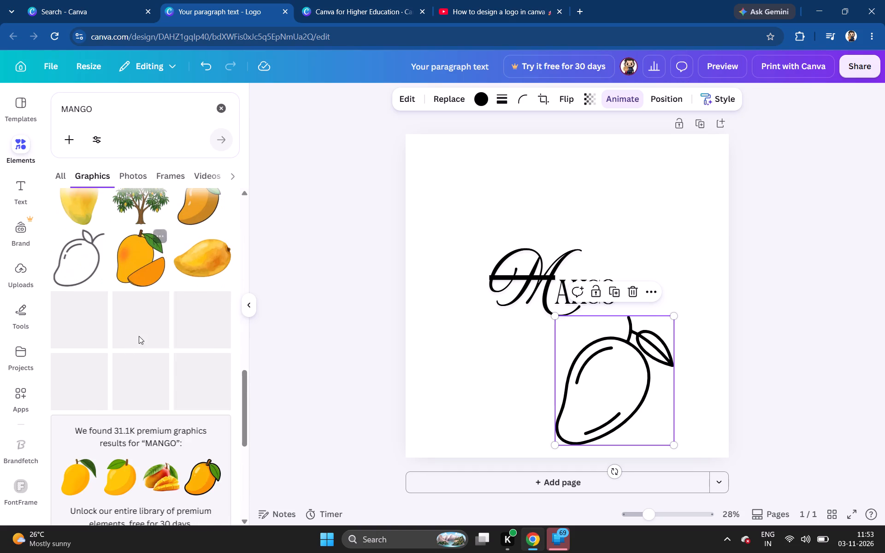
pyautogui.scroll(-8, 139, 336)
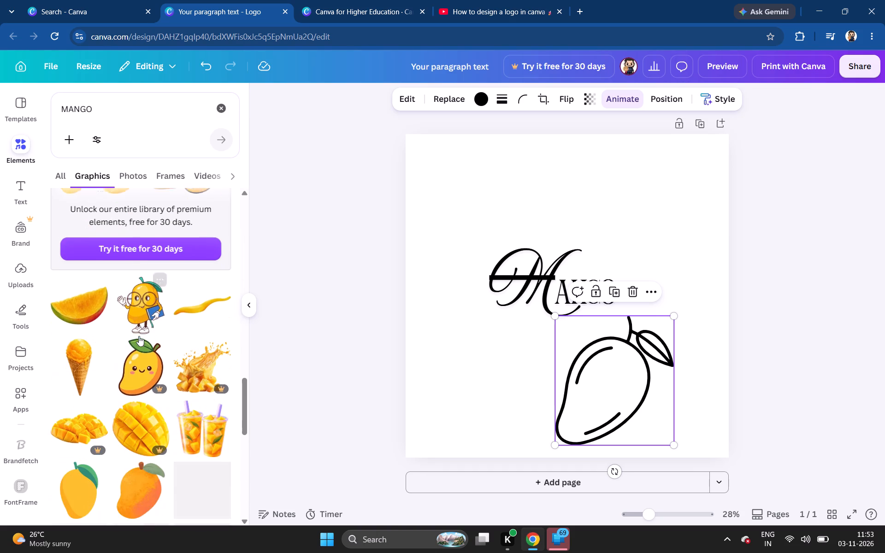
pyautogui.scroll(13, 139, 332)
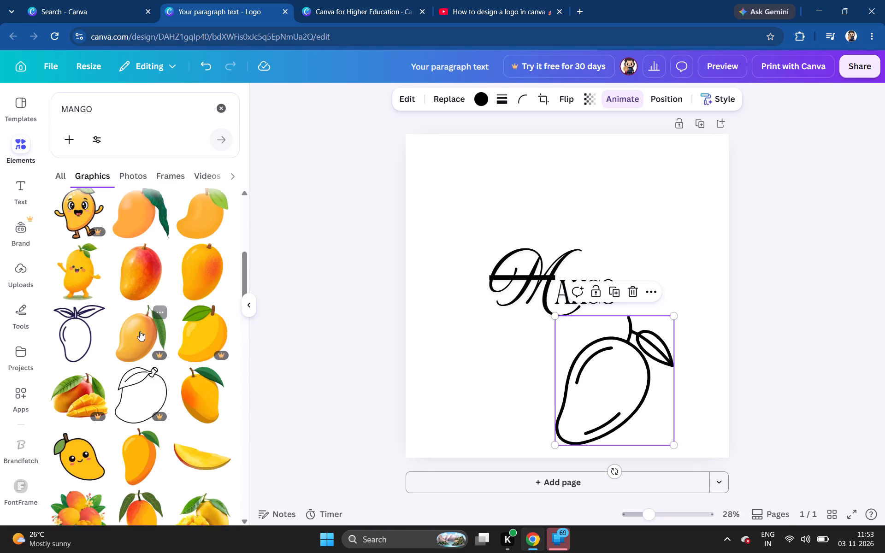
pyautogui.scroll(7, 140, 331)
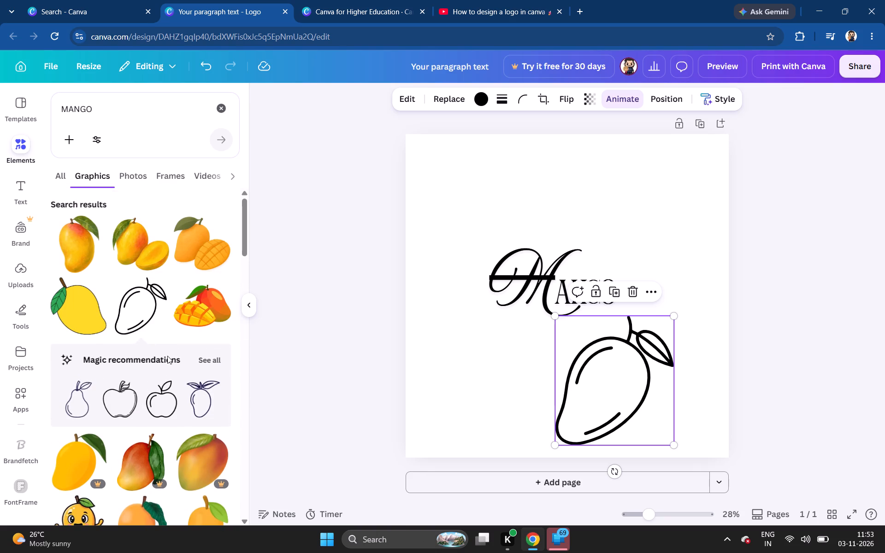
# Examine the full list of Magic recommendations for outline fruit graphics matching the mango.
pyautogui.click(196, 359)
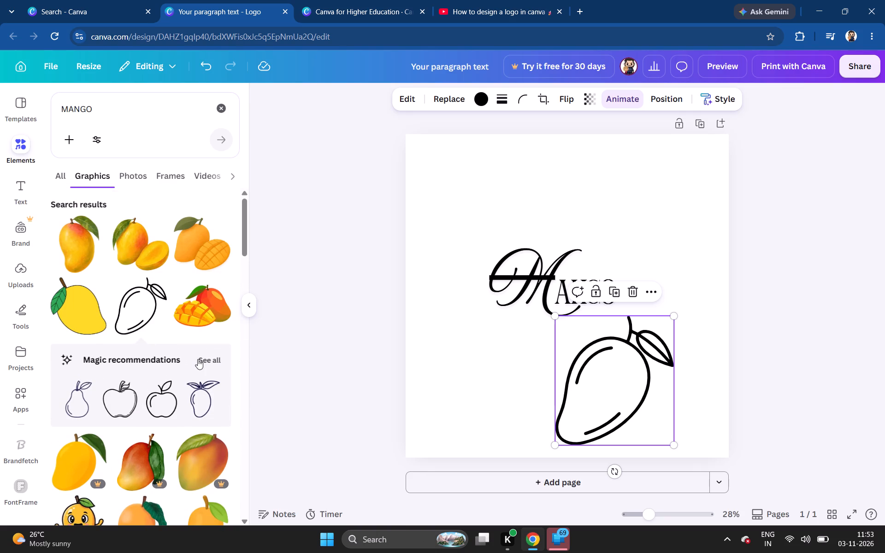
pyautogui.click(200, 359)
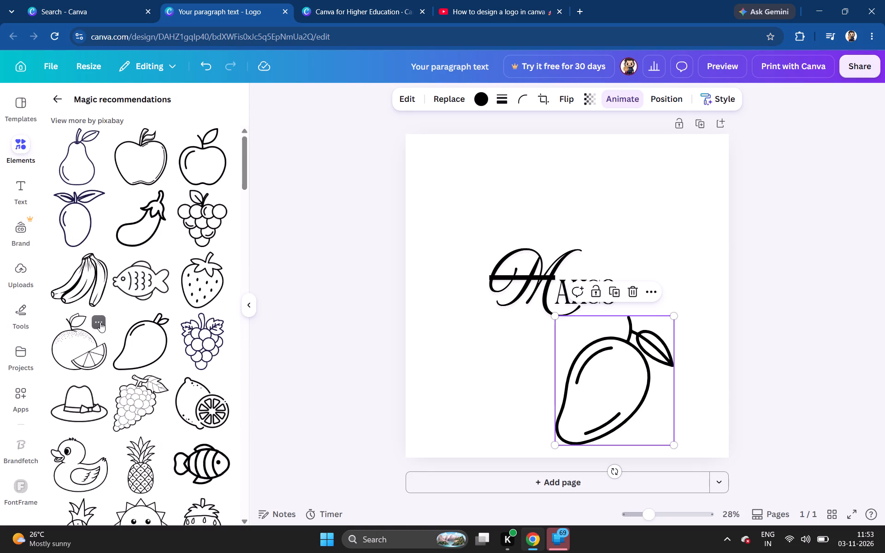
pyautogui.scroll(-14, 100, 322)
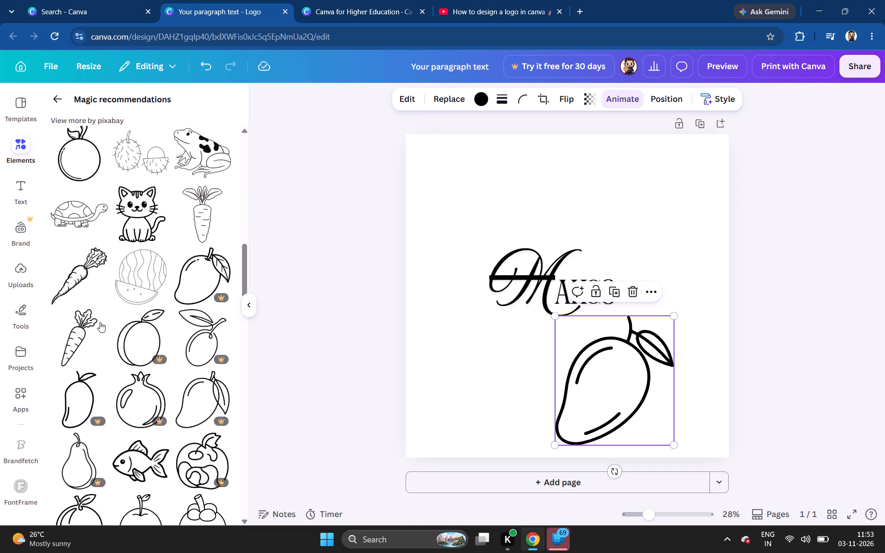
pyautogui.scroll(-13, 100, 322)
pyautogui.scroll(-16, 100, 322)
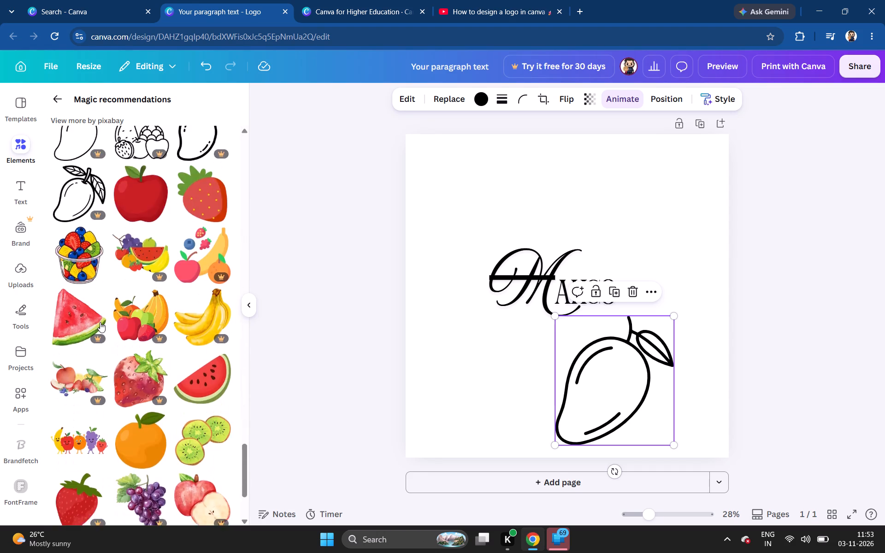
pyautogui.scroll(-3, 100, 322)
pyautogui.scroll(18, 100, 322)
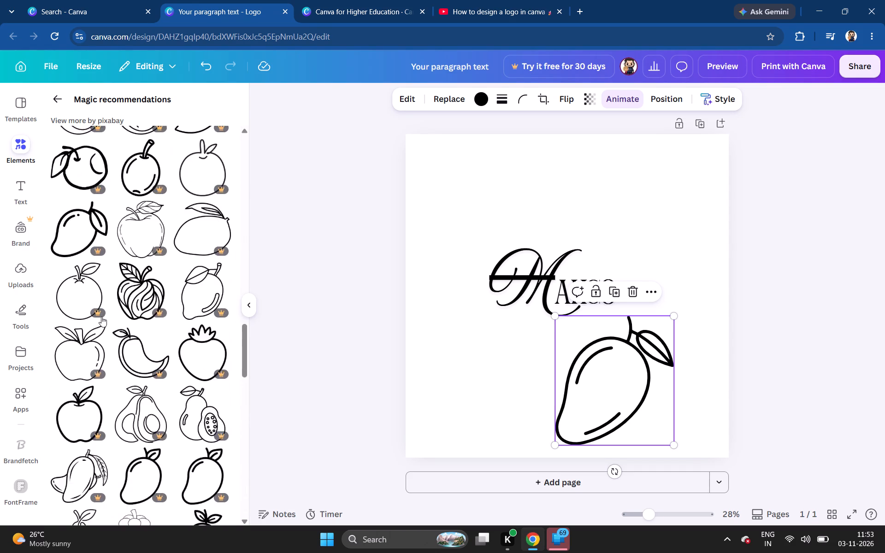
pyautogui.scroll(12, 101, 317)
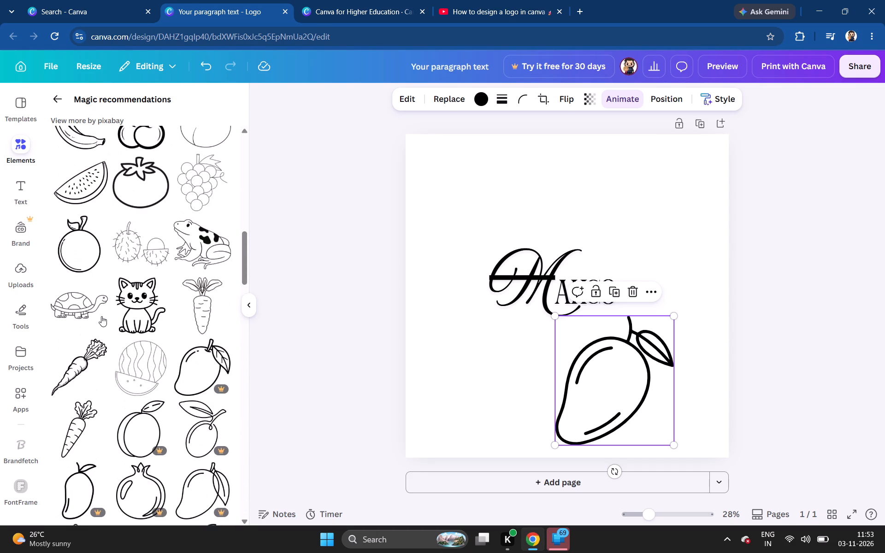
pyautogui.scroll(5, 101, 316)
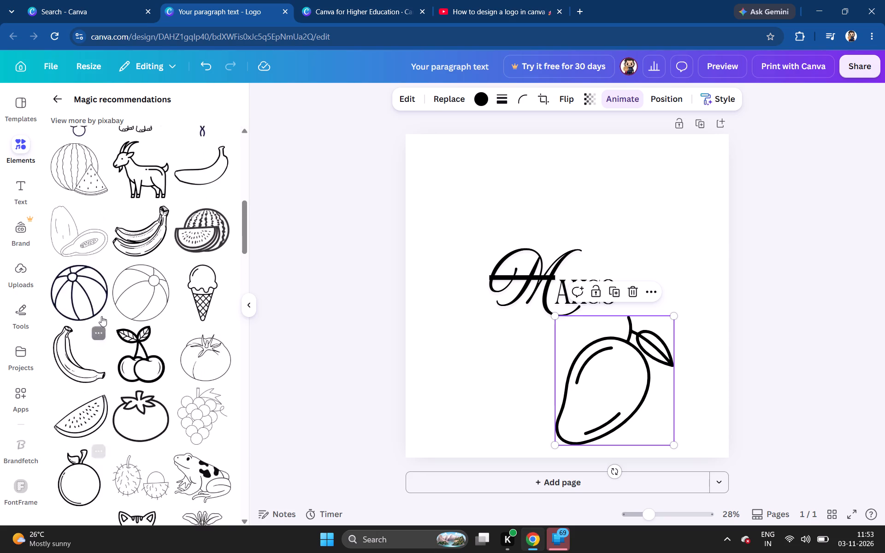
pyautogui.scroll(12, 101, 316)
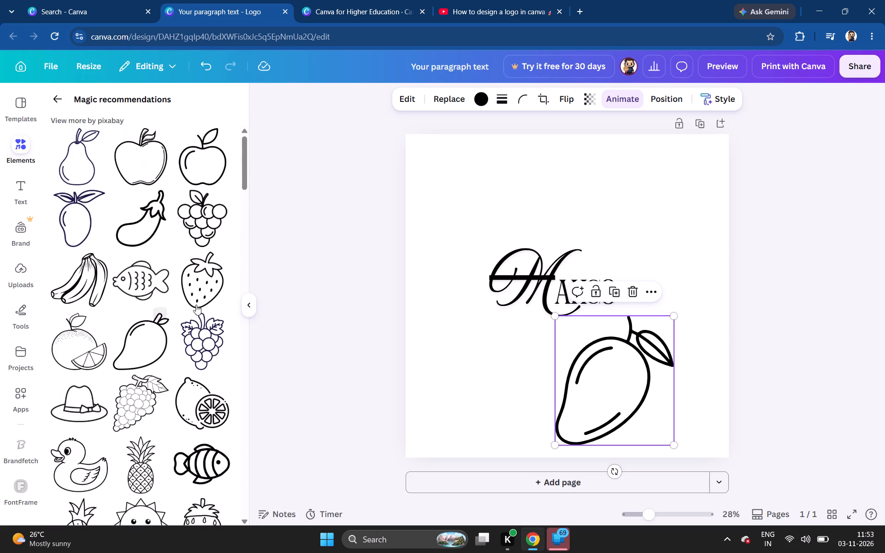
# Move the mango outline up over the script M and shrink it to roughly the lettering's height.
pyautogui.moveTo(606, 371); pyautogui.dragTo(579, 338)
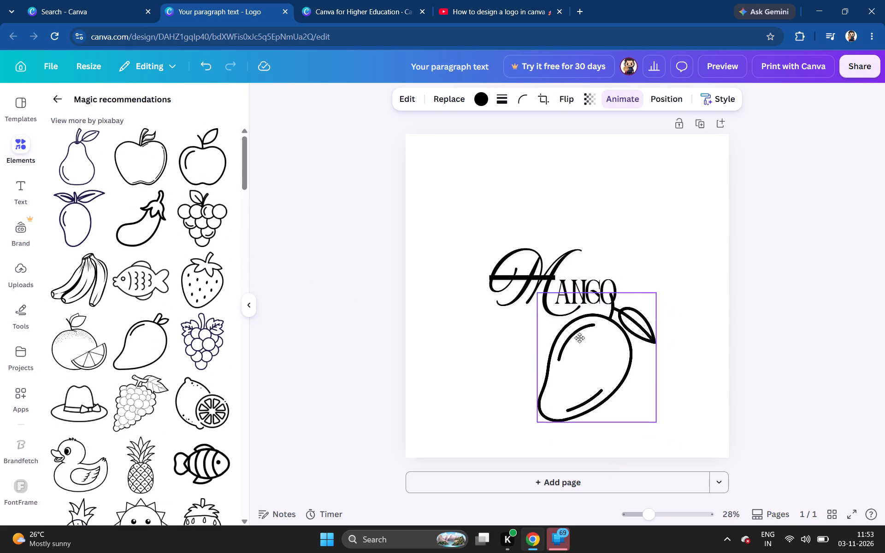
pyautogui.moveTo(579, 338); pyautogui.dragTo(558, 264)
pyautogui.moveTo(622, 335); pyautogui.dragTo(599, 319)
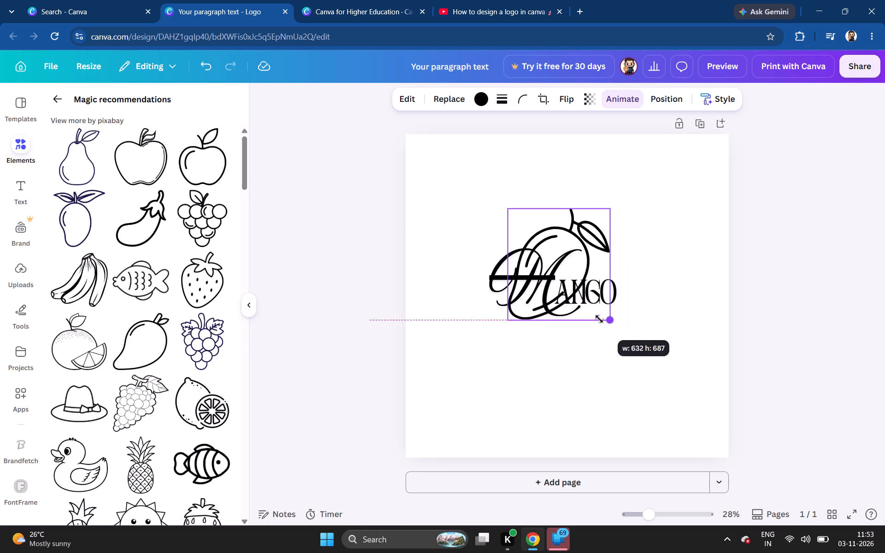
pyautogui.moveTo(599, 319); pyautogui.dragTo(558, 298)
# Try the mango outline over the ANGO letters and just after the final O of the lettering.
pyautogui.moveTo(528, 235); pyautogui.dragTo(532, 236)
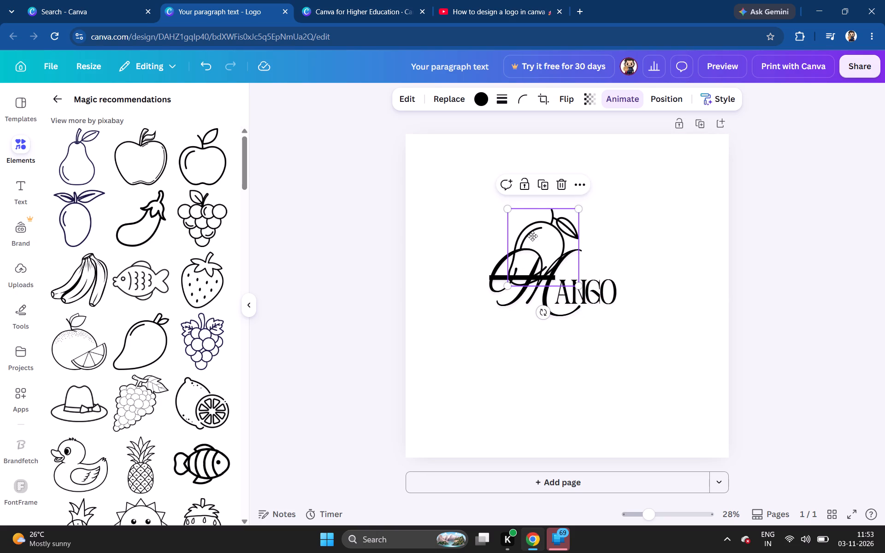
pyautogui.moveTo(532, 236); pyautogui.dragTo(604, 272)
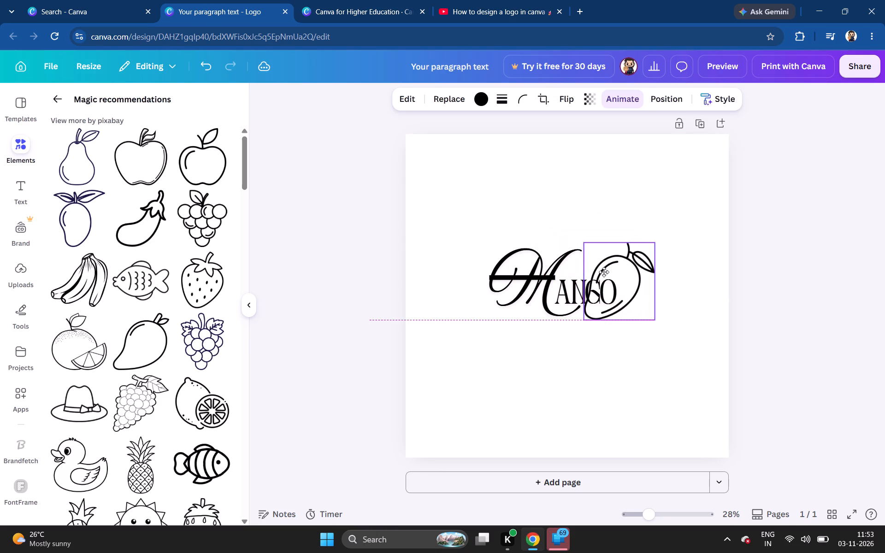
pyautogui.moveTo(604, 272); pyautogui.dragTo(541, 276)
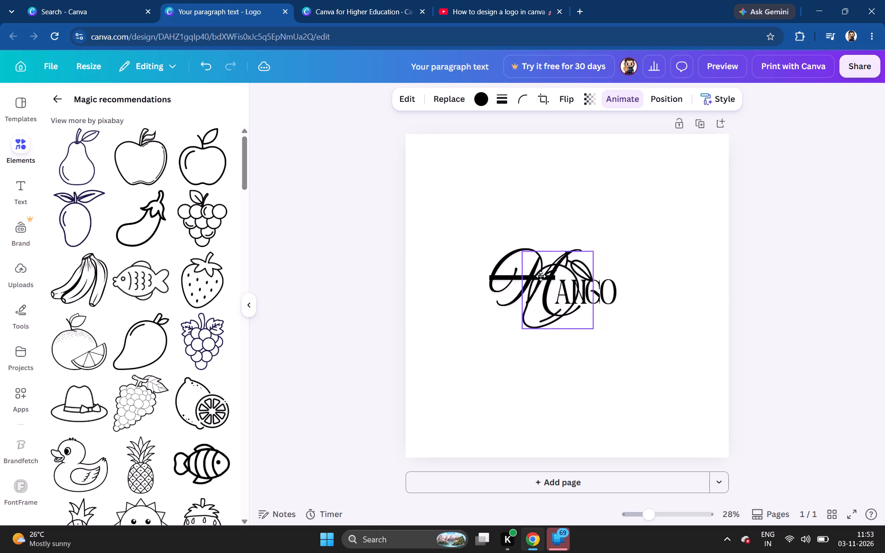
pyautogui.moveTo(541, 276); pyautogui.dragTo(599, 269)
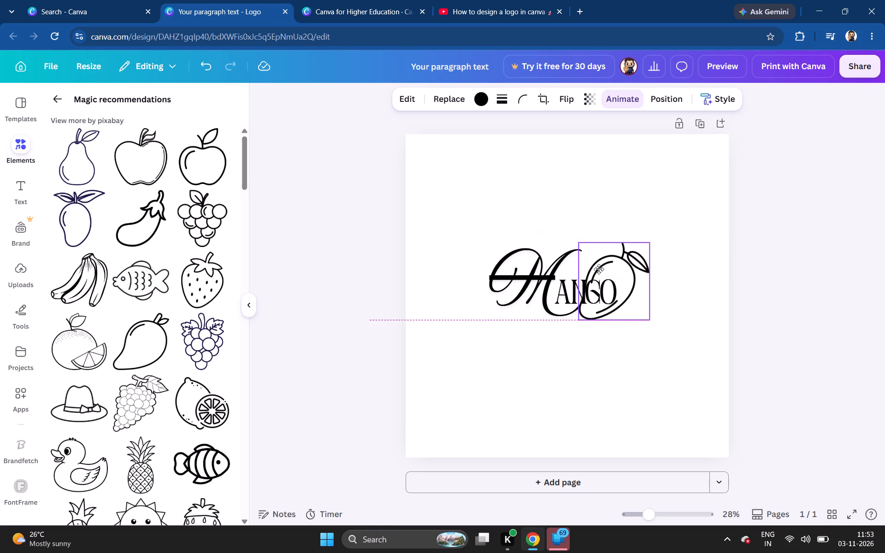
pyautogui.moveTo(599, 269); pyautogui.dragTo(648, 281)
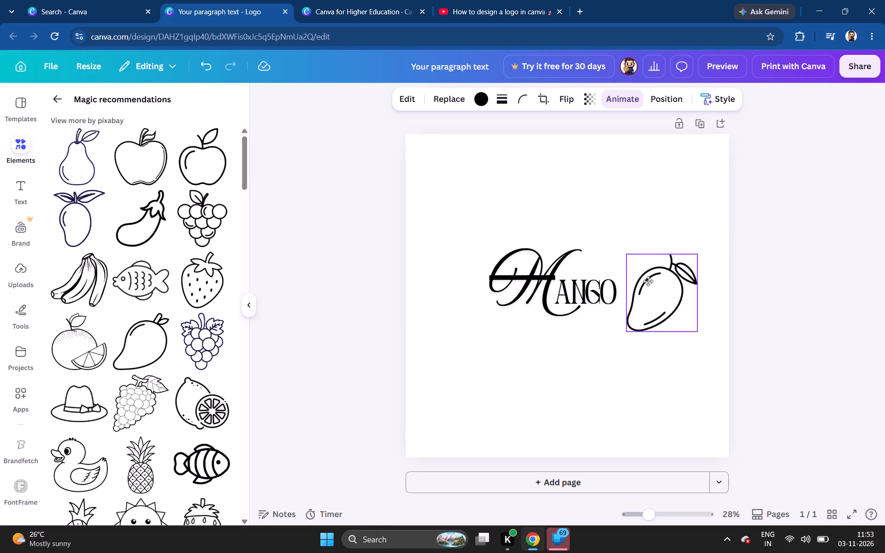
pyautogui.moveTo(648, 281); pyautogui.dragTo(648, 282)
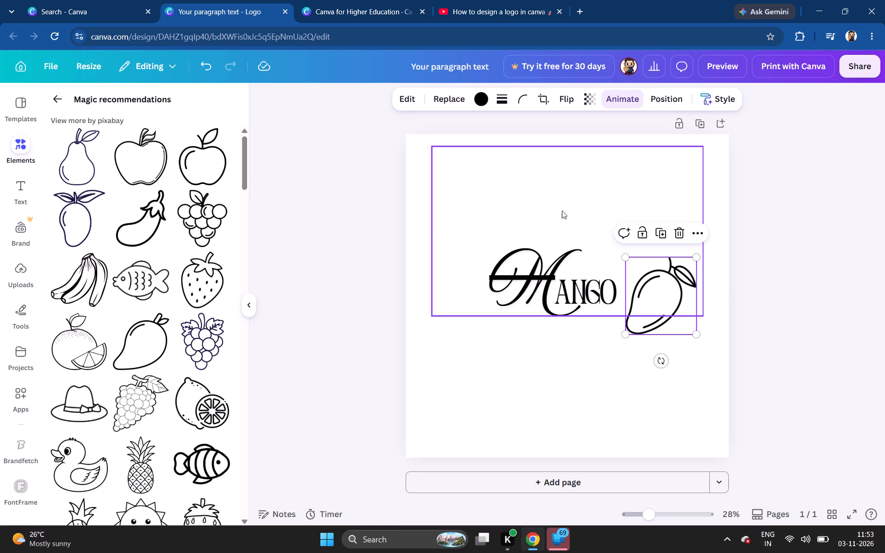
# Leave the Magic recommendations list and clear the MANGO element search.
pyautogui.click(528, 193)
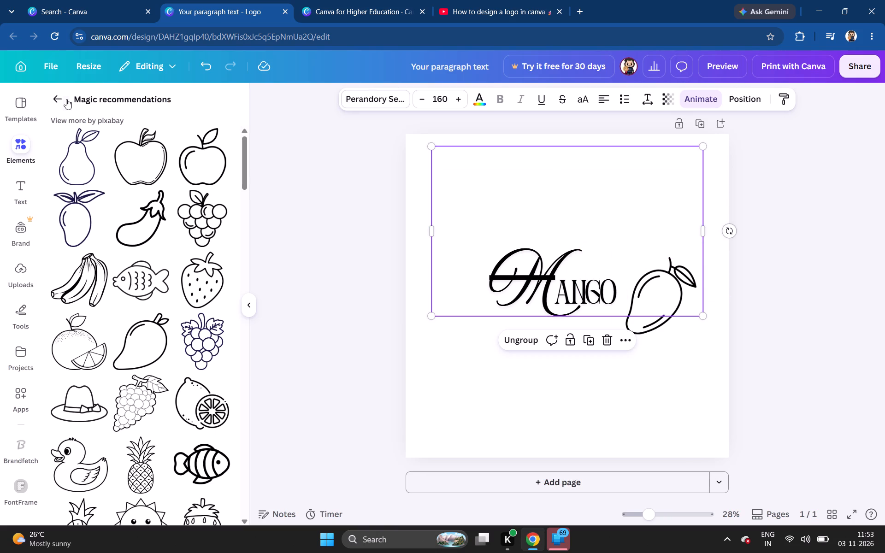
pyautogui.click(63, 99)
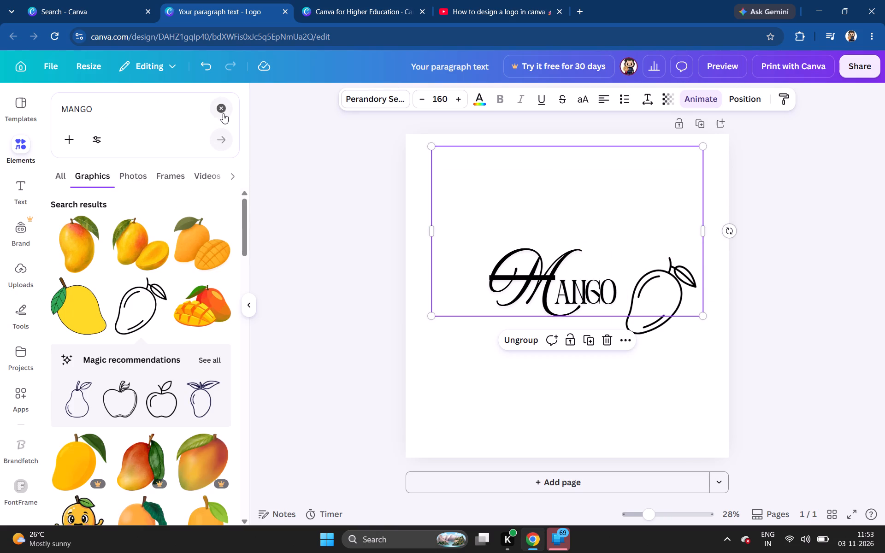
pyautogui.click(223, 113)
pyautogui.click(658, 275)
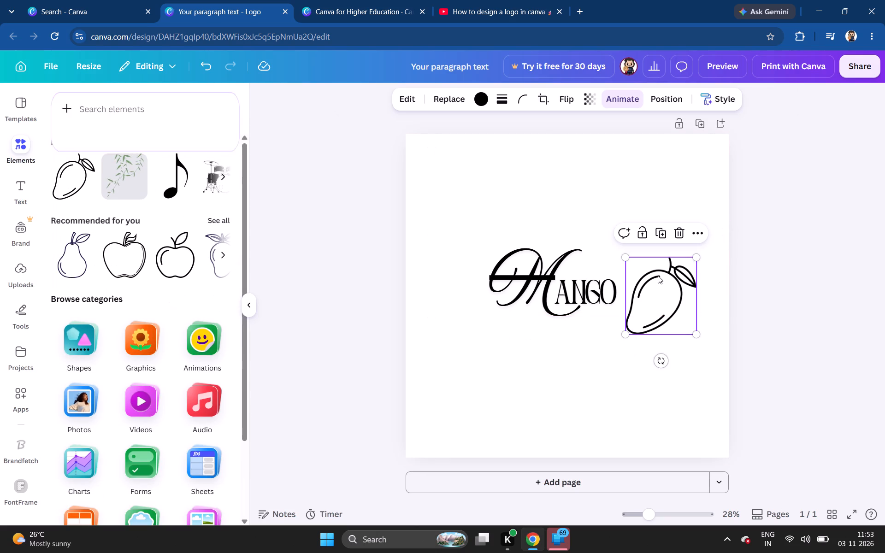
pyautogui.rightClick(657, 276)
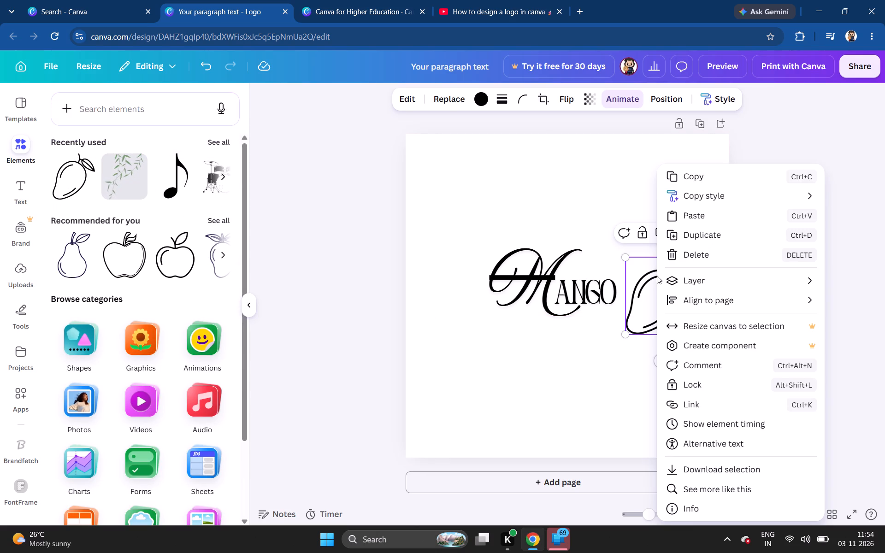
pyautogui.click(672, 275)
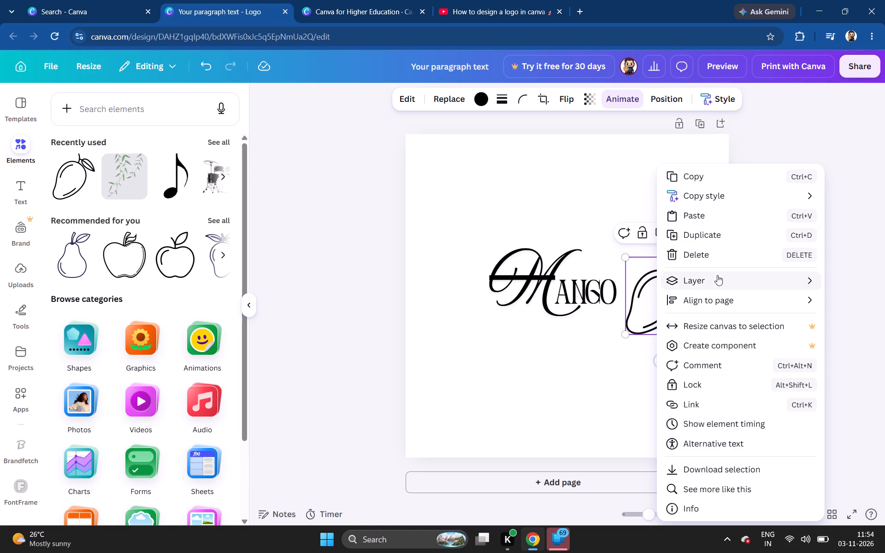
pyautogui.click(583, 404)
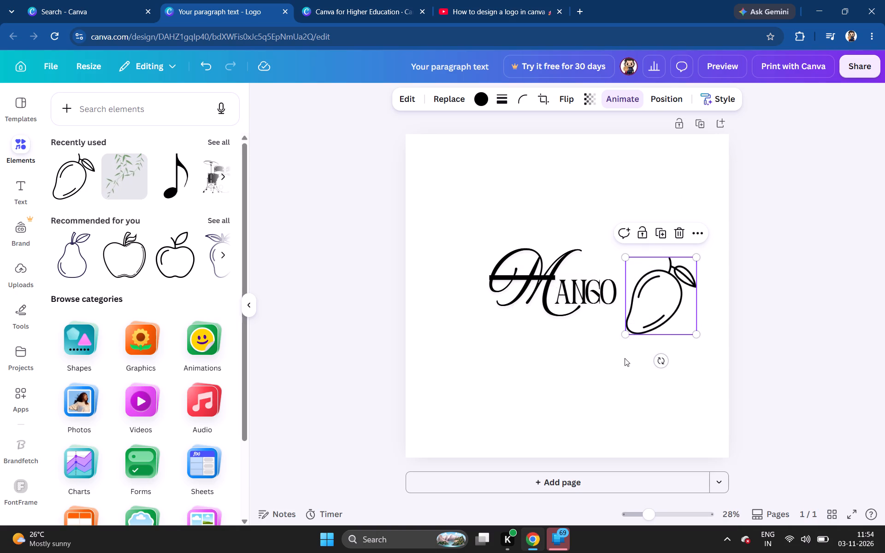
# Move the mango outline graphic below the script M, aligned near the letter's starting edge.
pyautogui.moveTo(655, 326); pyautogui.dragTo(519, 409)
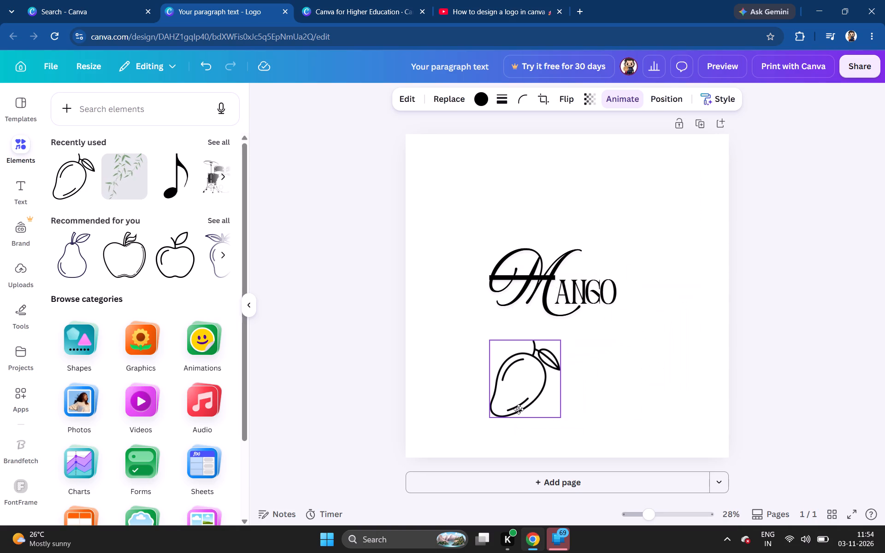
pyautogui.moveTo(519, 409); pyautogui.dragTo(518, 398)
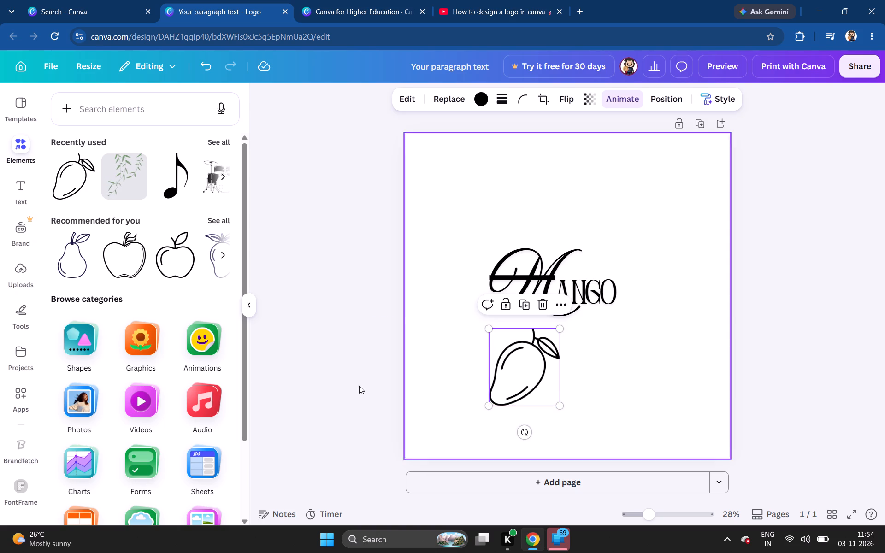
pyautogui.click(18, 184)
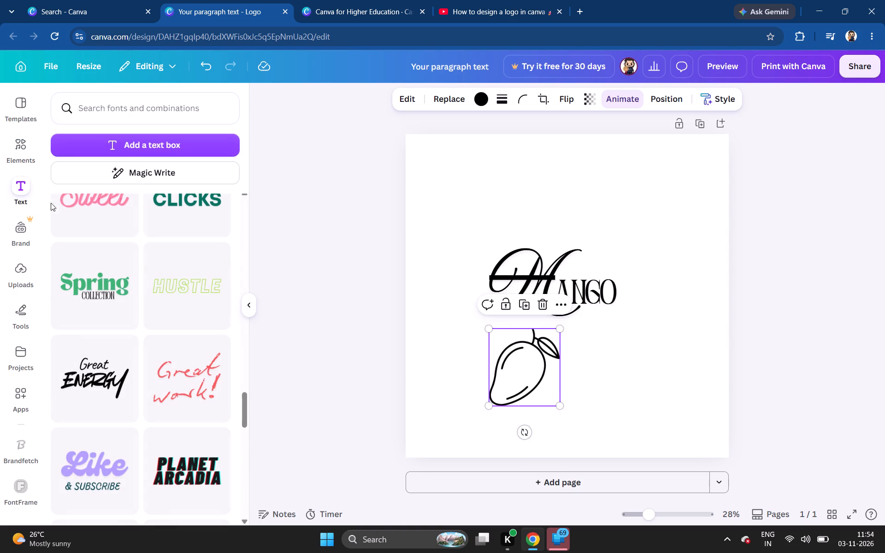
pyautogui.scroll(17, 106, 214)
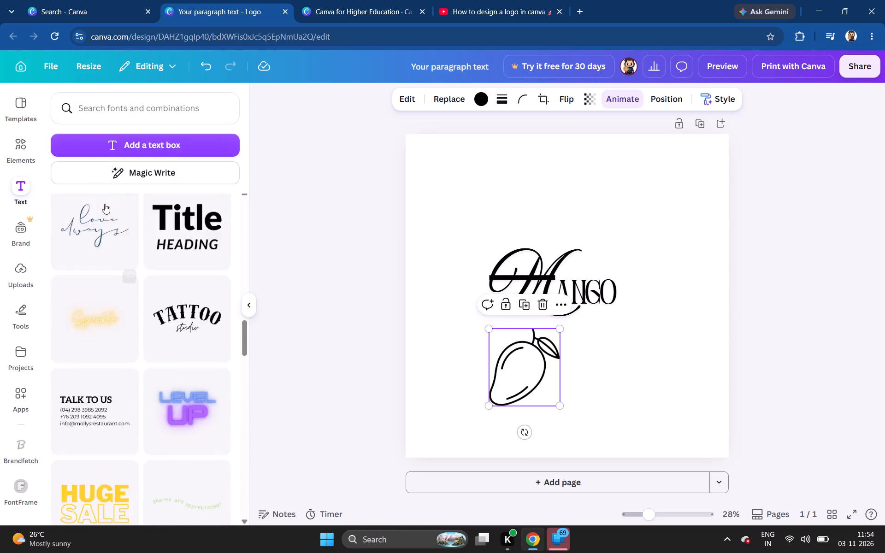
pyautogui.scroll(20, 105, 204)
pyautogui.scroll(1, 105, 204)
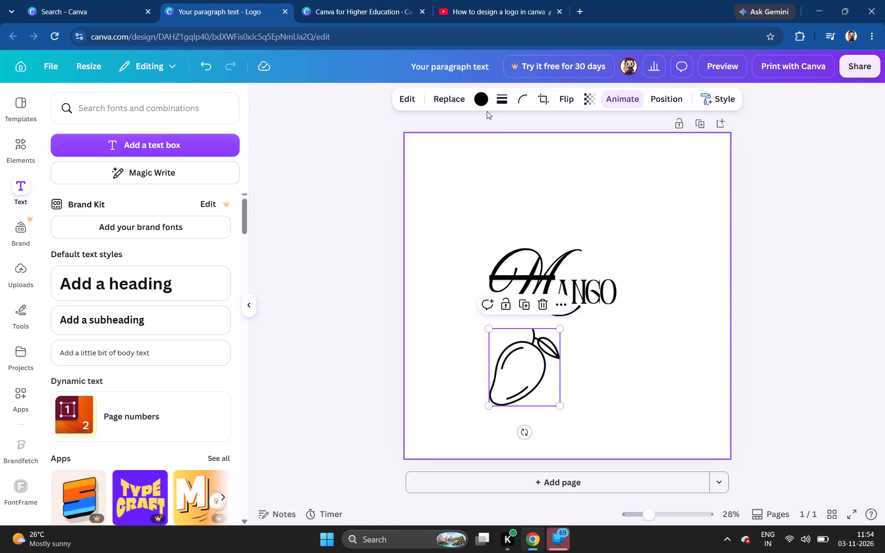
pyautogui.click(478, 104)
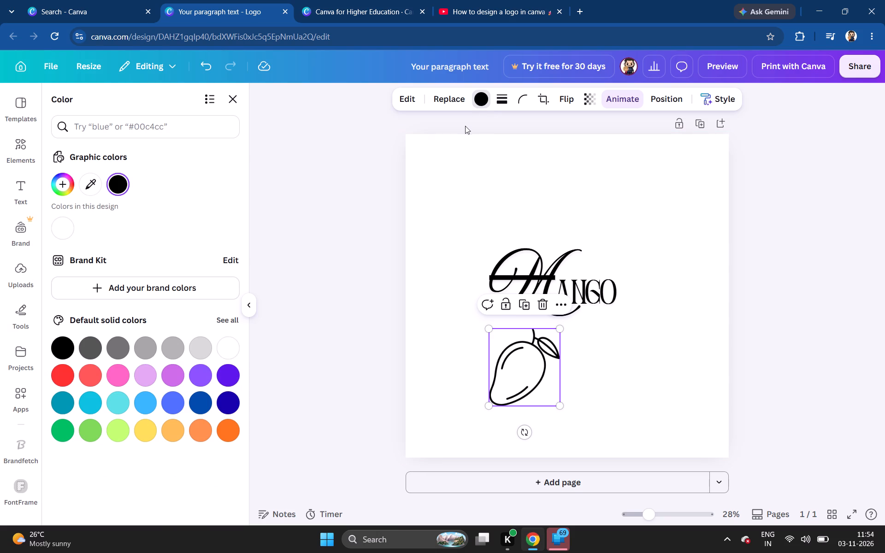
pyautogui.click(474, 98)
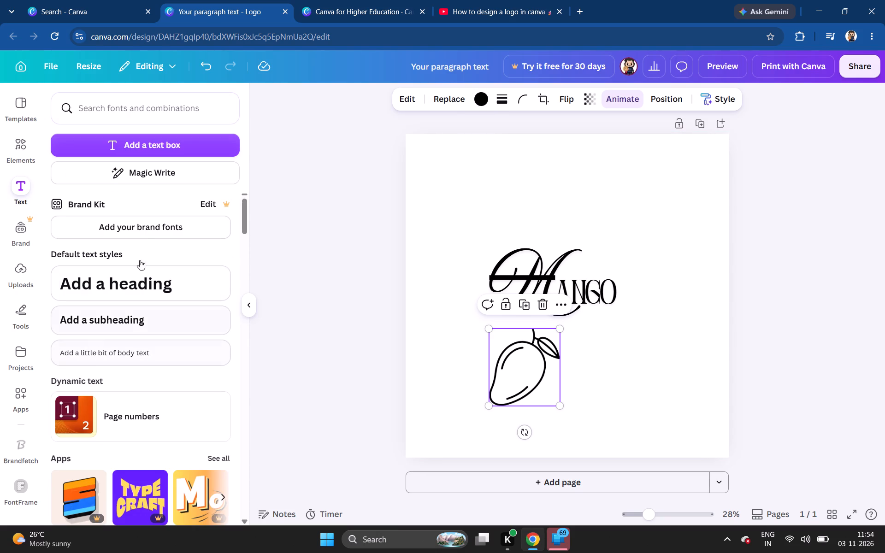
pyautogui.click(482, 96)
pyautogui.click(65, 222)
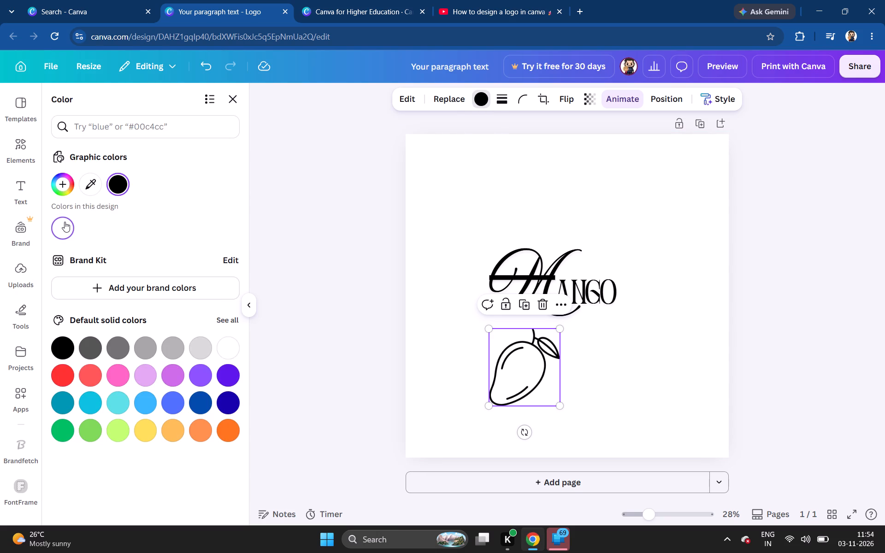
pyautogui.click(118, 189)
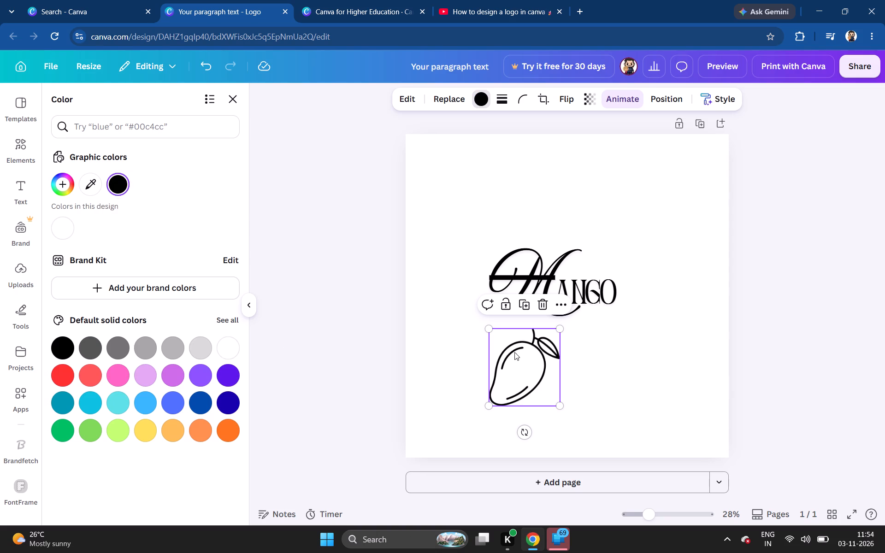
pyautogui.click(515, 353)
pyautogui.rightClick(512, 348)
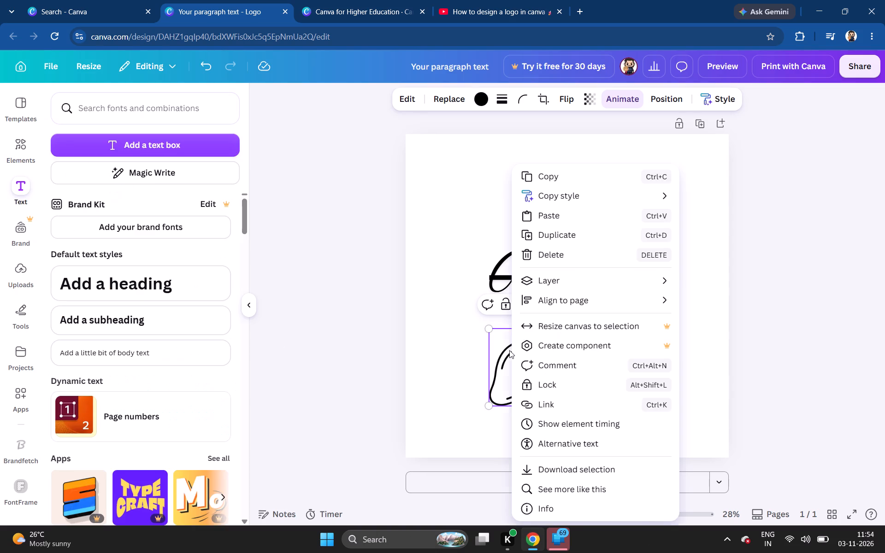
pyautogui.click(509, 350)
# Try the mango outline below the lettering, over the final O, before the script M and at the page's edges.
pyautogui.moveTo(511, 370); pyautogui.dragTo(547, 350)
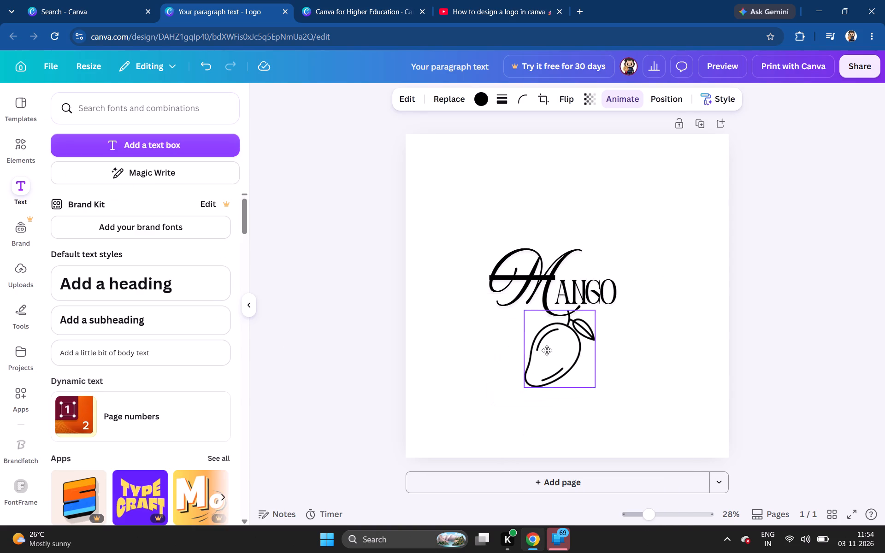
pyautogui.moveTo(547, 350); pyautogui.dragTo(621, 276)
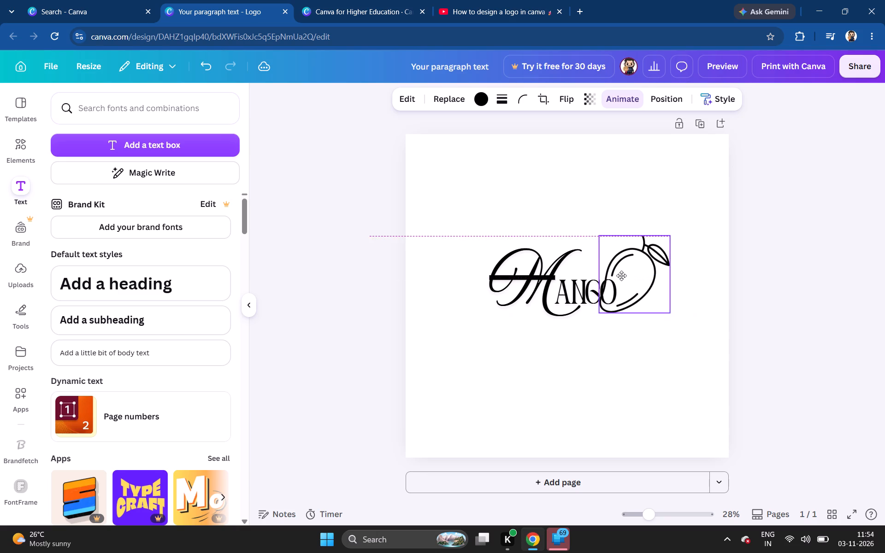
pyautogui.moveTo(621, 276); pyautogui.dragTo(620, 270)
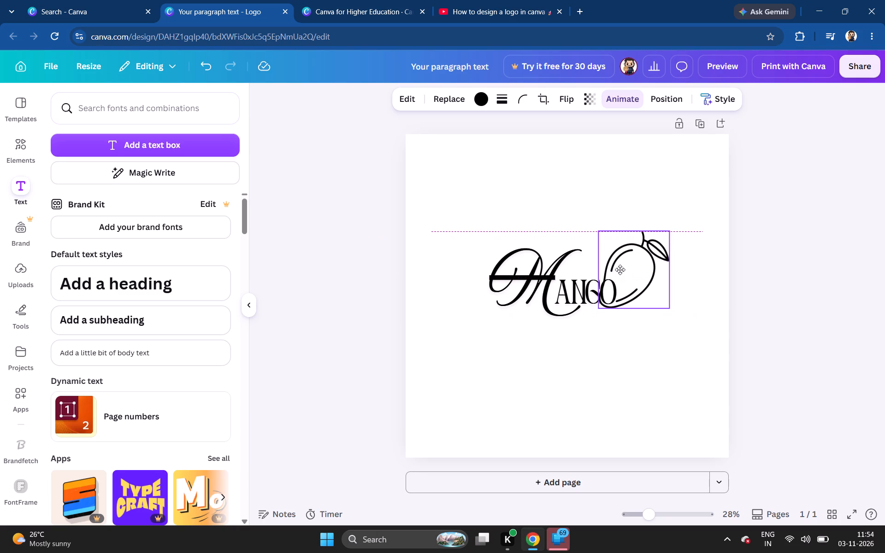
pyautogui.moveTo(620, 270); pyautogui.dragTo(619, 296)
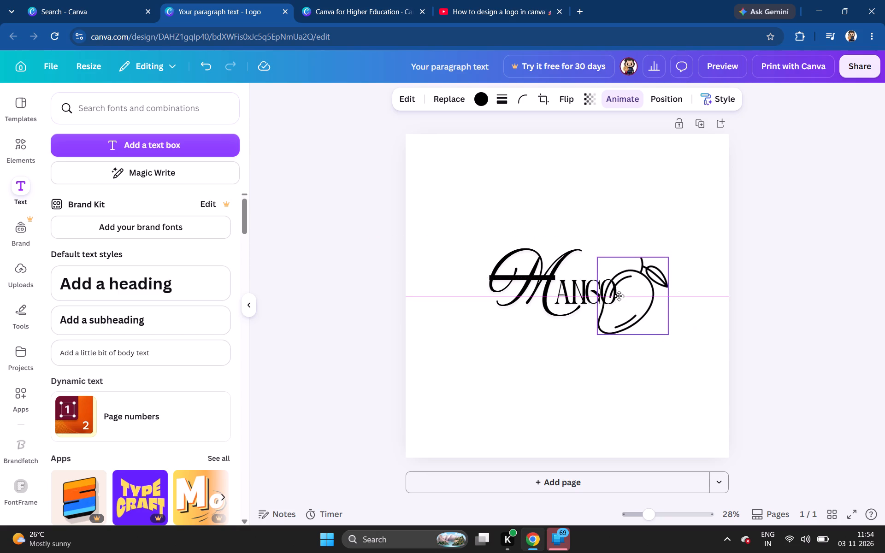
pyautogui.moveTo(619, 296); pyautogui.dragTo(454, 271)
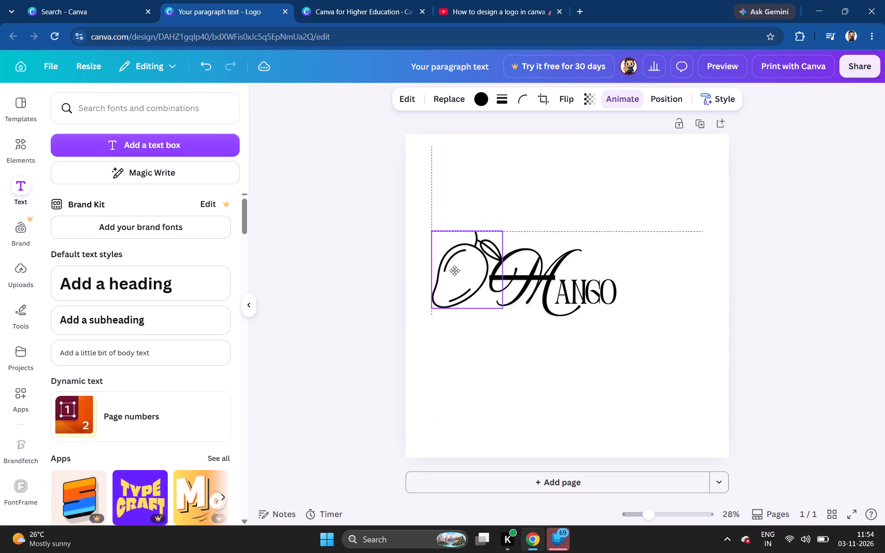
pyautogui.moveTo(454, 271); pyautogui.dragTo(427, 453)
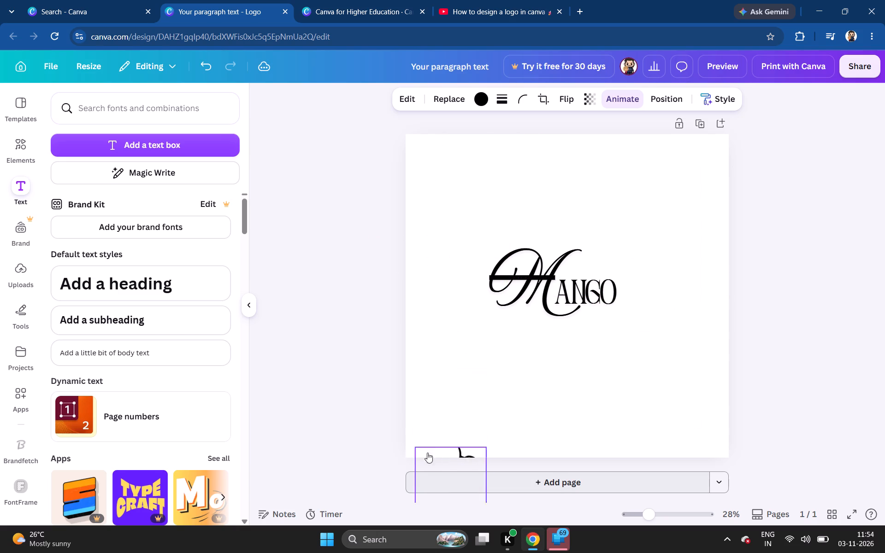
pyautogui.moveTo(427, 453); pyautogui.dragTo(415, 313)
# Delete the mango outline graphic from the page.
pyautogui.rightClick(417, 307)
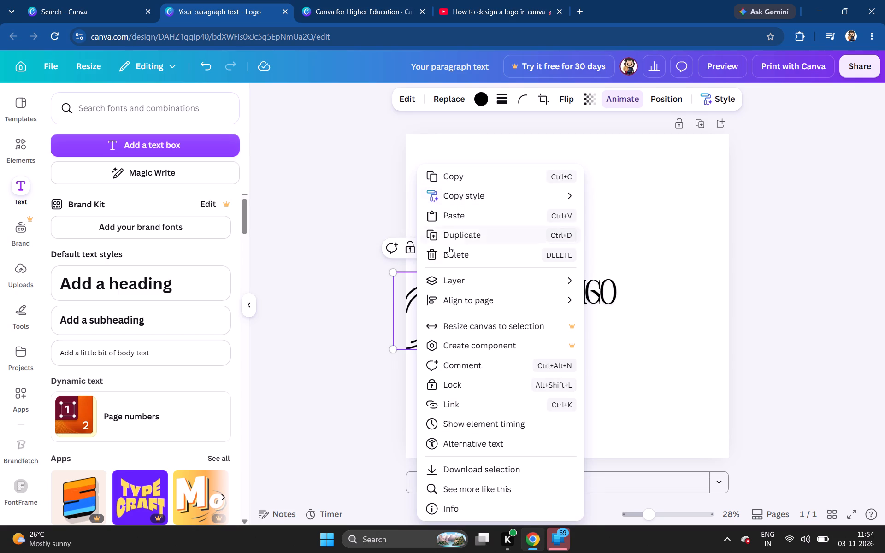
pyautogui.click(449, 247)
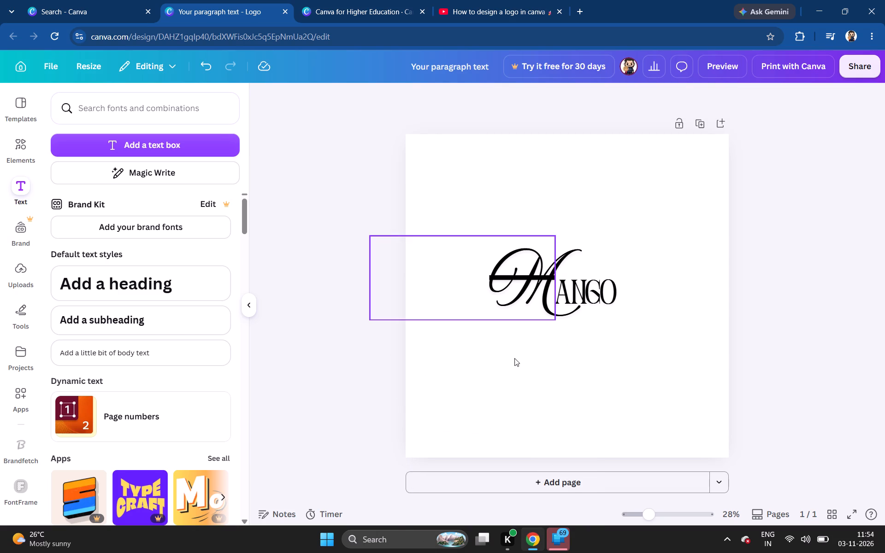
# Add the recently used Business Model font combination and place a copy of it below the MANGO lettering.
pyautogui.click(15, 193)
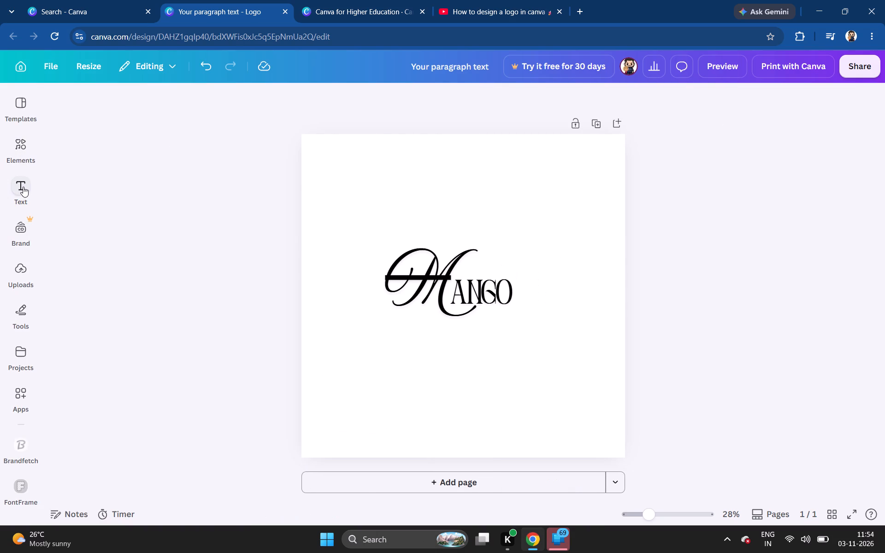
pyautogui.click(23, 186)
pyautogui.scroll(-5, 160, 309)
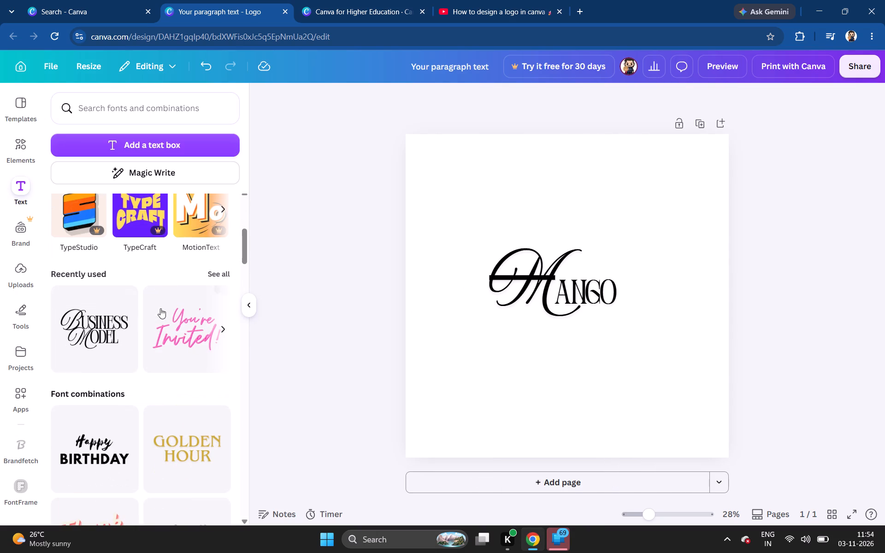
pyautogui.scroll(-5, 161, 306)
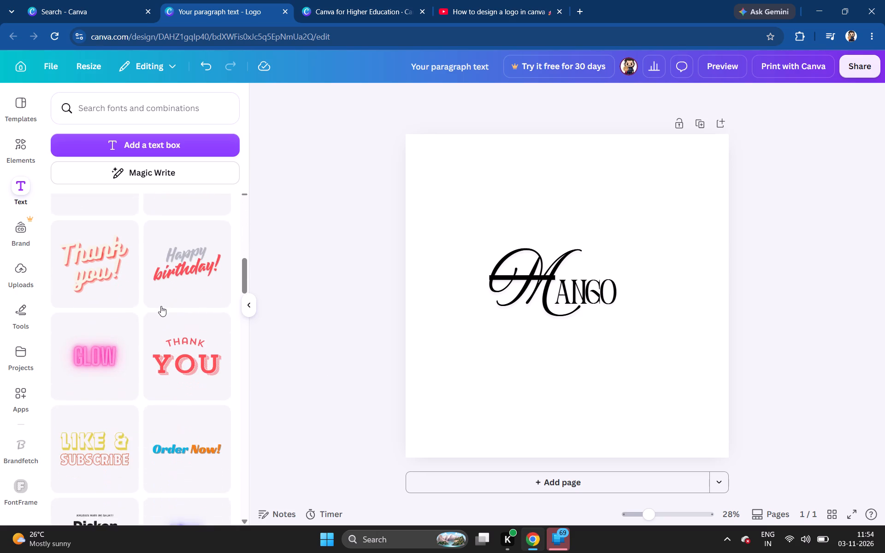
pyautogui.scroll(-5, 161, 306)
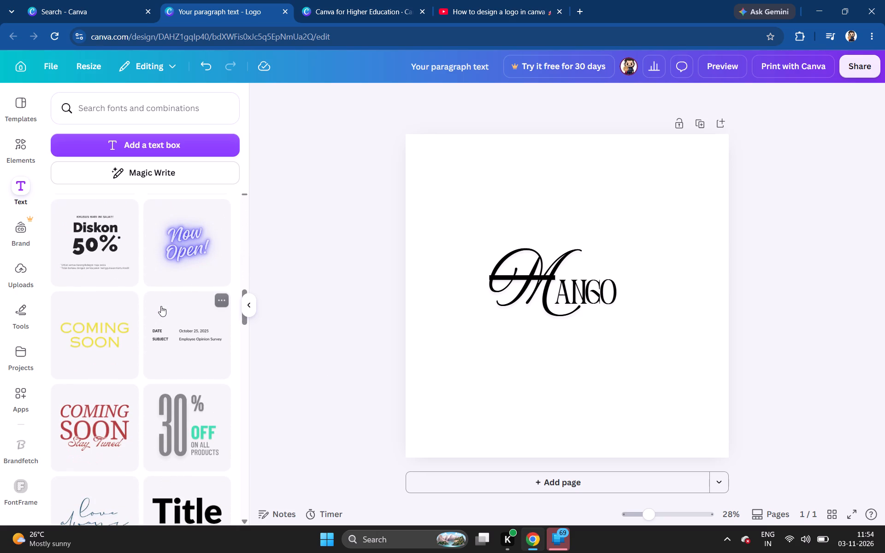
pyautogui.scroll(-6, 166, 316)
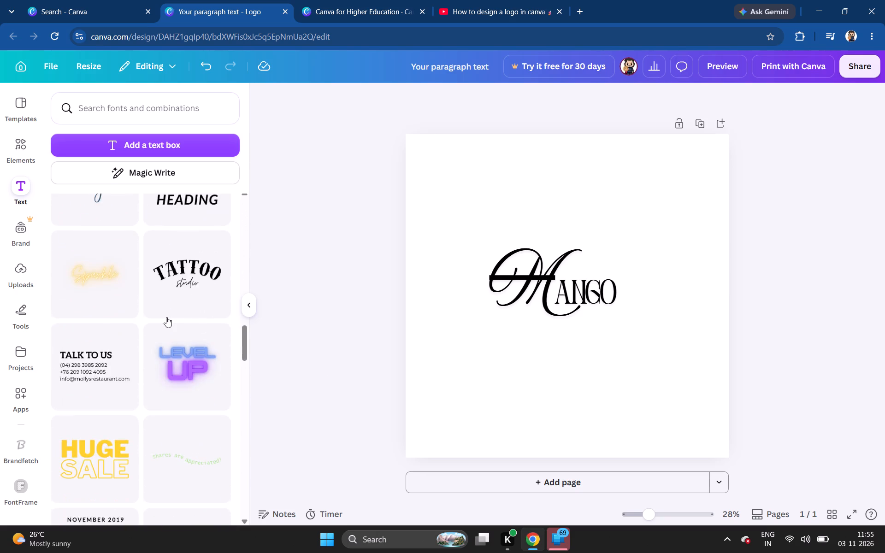
pyautogui.scroll(-3, 166, 317)
pyautogui.scroll(16, 165, 317)
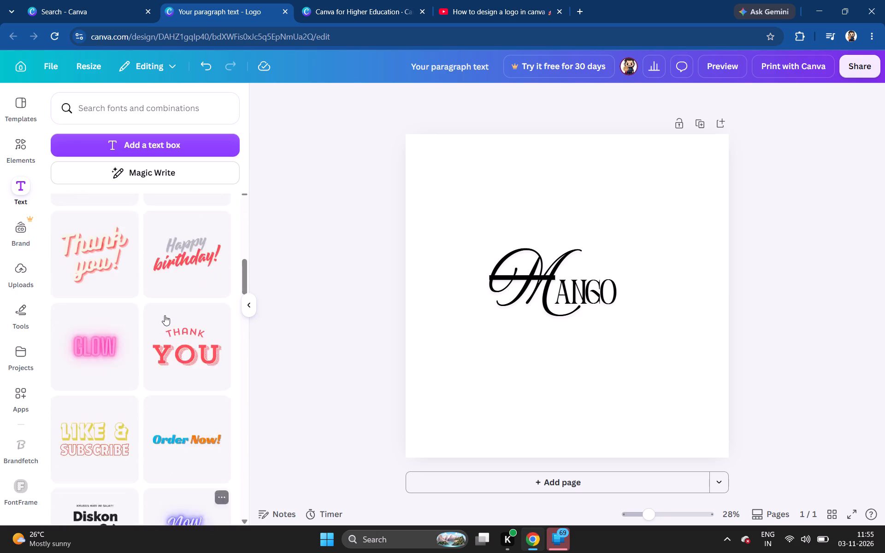
pyautogui.scroll(2, 165, 315)
pyautogui.doubleClick(125, 280)
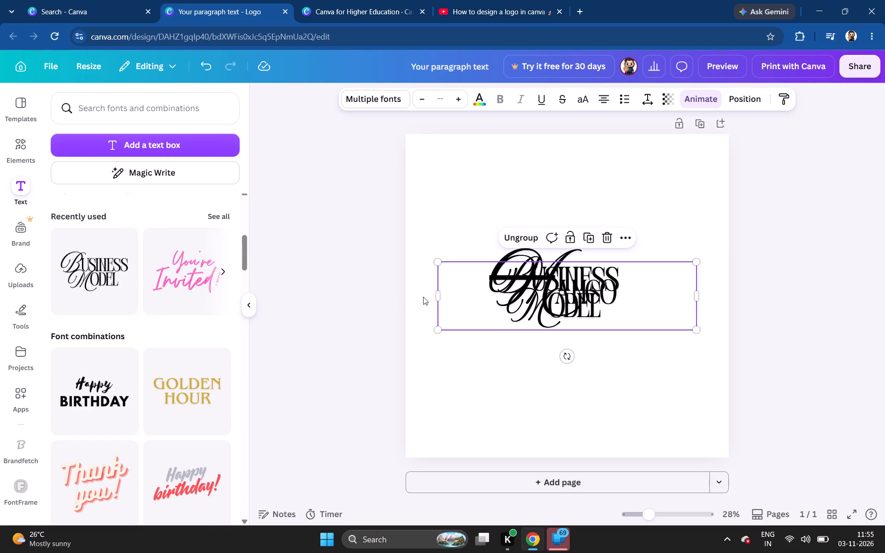
pyautogui.moveTo(455, 301); pyautogui.dragTo(449, 389)
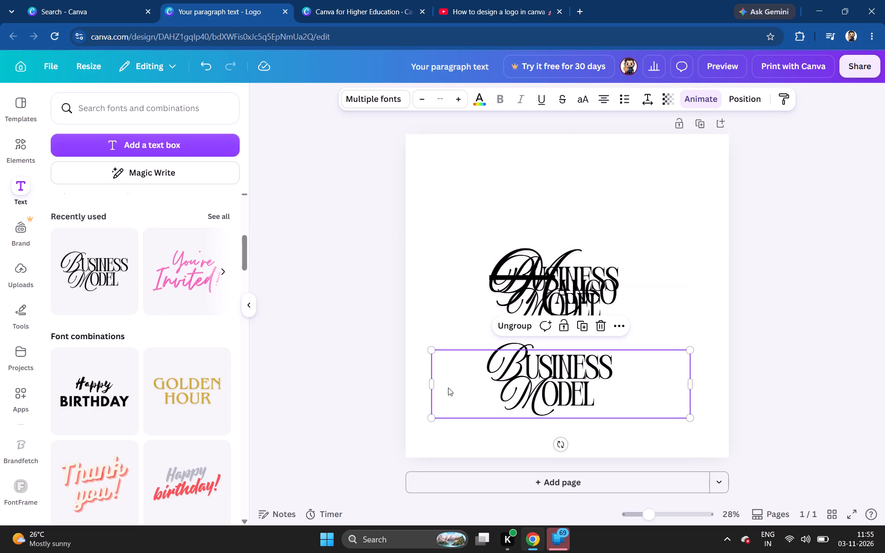
# Delete the ODEL text from the lower Business Model group.
pyautogui.click(548, 403)
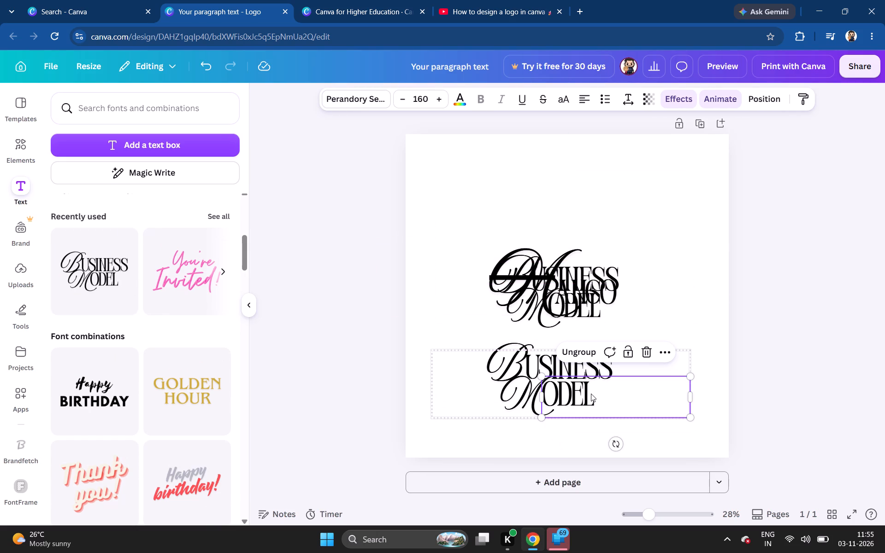
pyautogui.press('BackSpace')
pyautogui.click(562, 404)
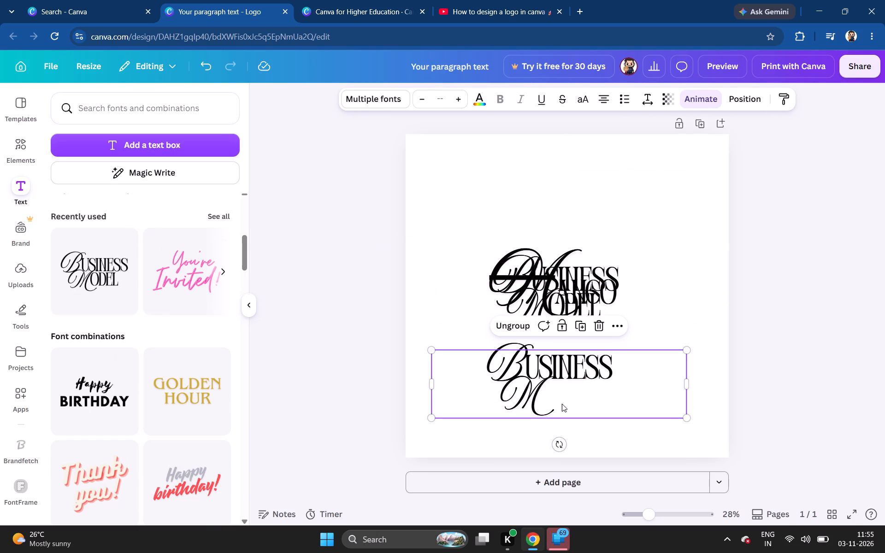
pyautogui.click(529, 399)
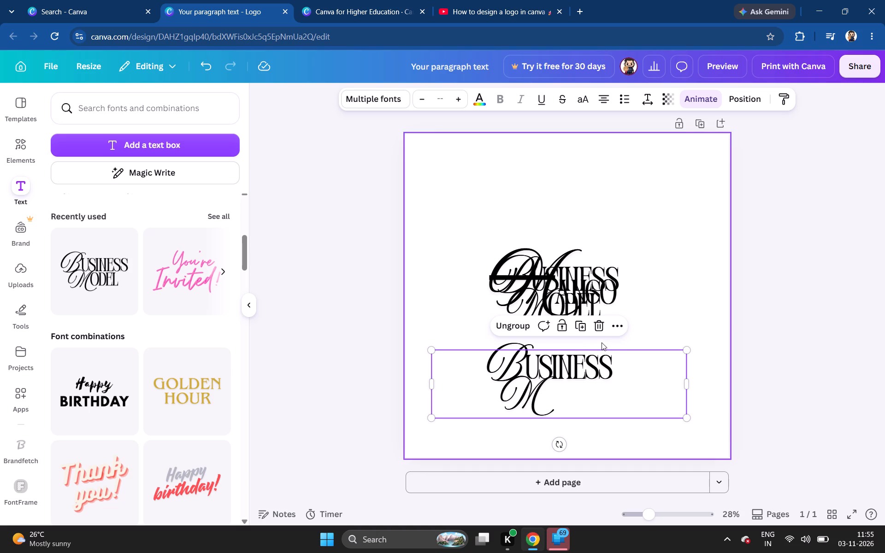
# Replace the USINESS text in the lower group with FILMS.
pyautogui.click(576, 365)
pyautogui.click(576, 365)
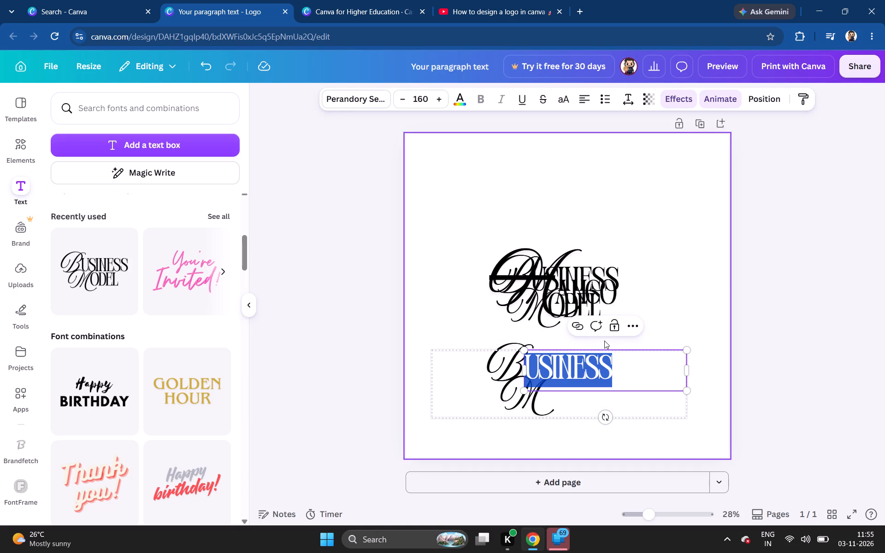
pyautogui.click(594, 361)
pyautogui.press('BackSpace')
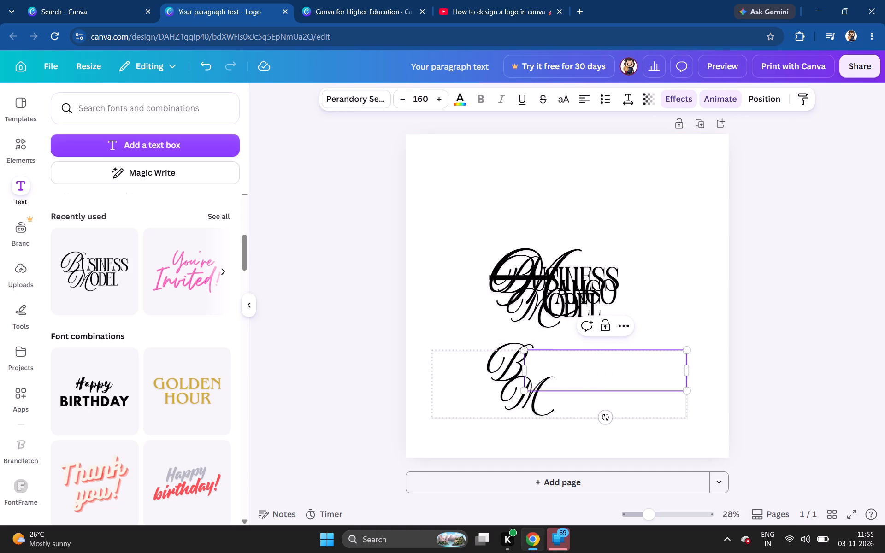
pyautogui.write('FILMS')
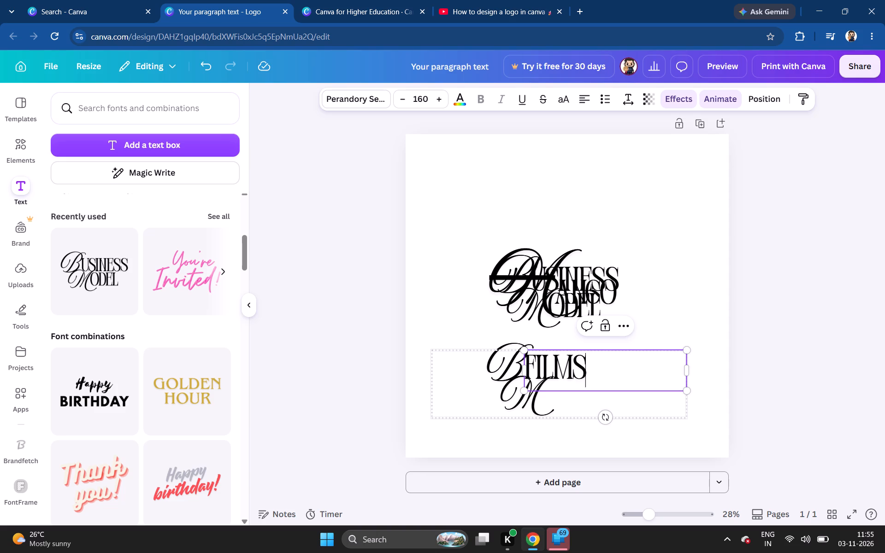
pyautogui.moveTo(555, 375); pyautogui.dragTo(575, 375)
pyautogui.click(632, 369)
pyautogui.click(593, 406)
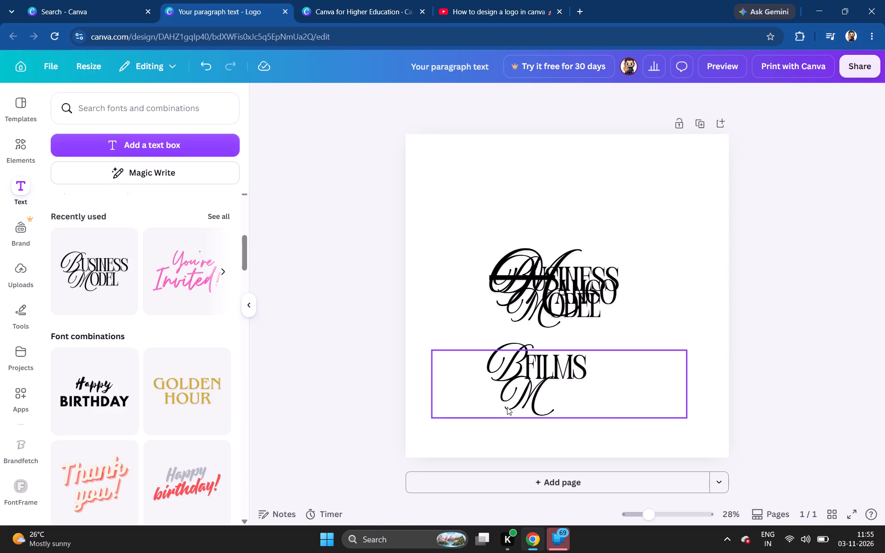
# Move the FILMS text group slightly down and to the right, below the MANGO lettering.
pyautogui.click(516, 400)
pyautogui.moveTo(504, 371); pyautogui.dragTo(516, 388)
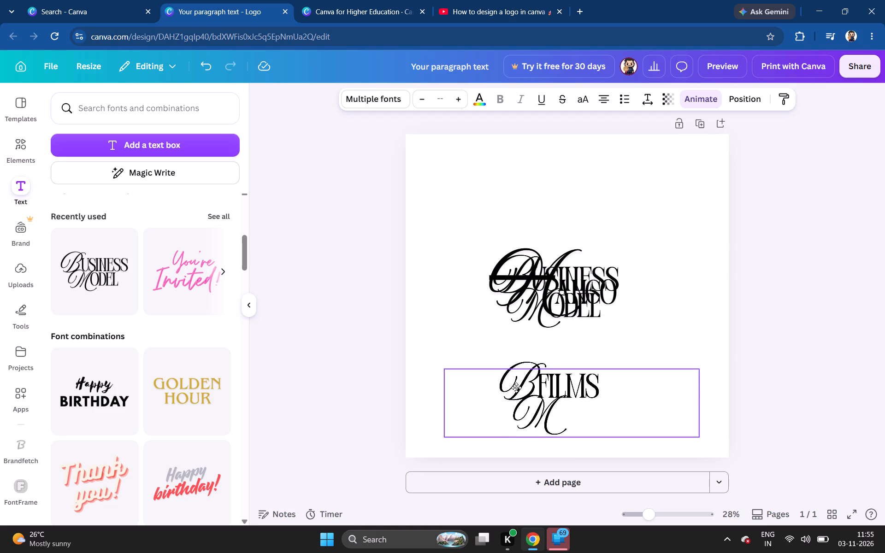
pyautogui.moveTo(516, 388); pyautogui.dragTo(515, 386)
# Delete the script B in front of FILMS.
pyautogui.doubleClick(537, 387)
pyautogui.click(526, 382)
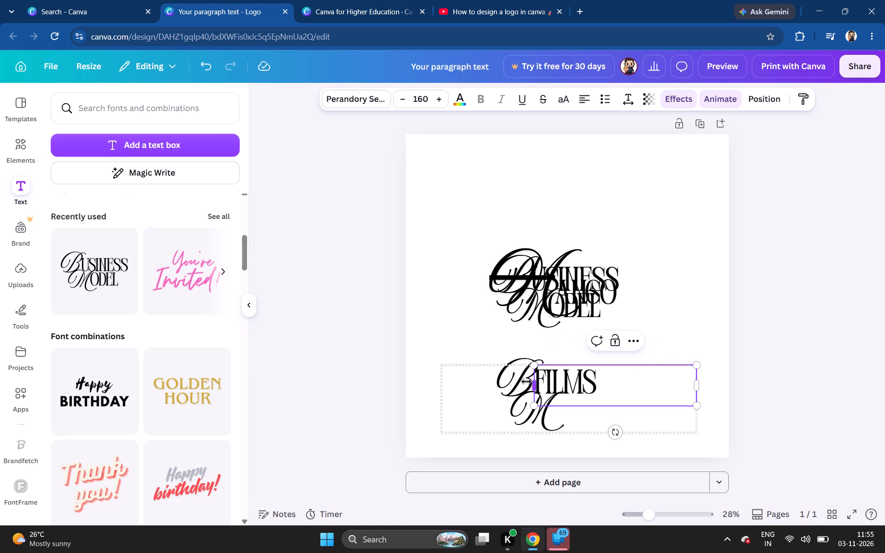
pyautogui.click(519, 376)
pyautogui.click(515, 349)
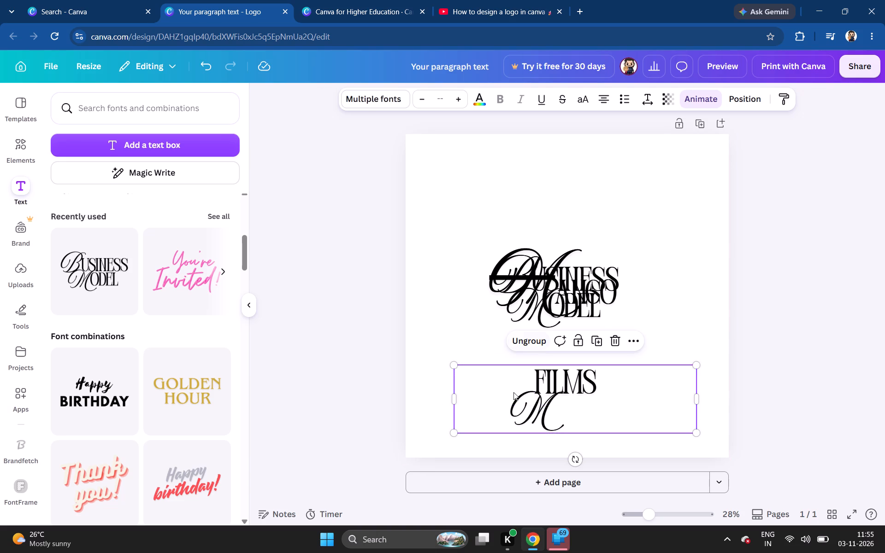
# Delete the script M below the FILMS text.
pyautogui.doubleClick(527, 410)
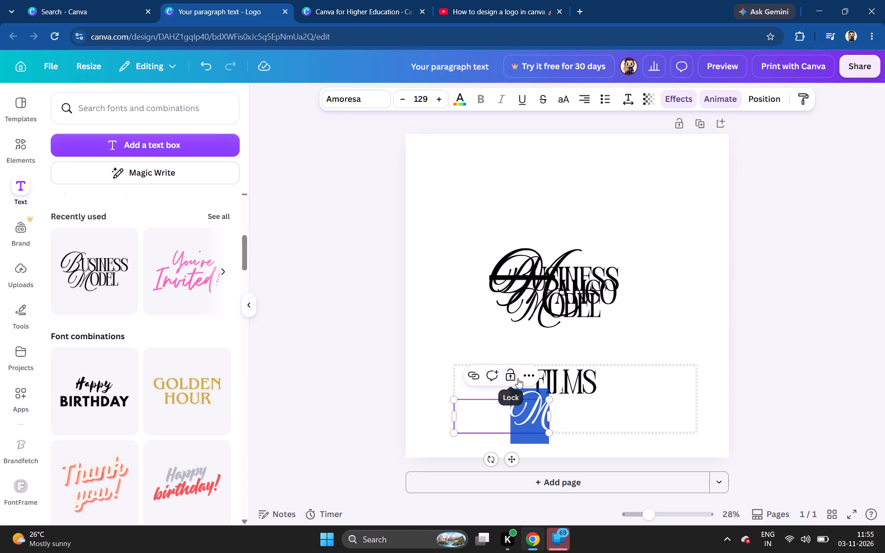
pyautogui.press('BackSpace')
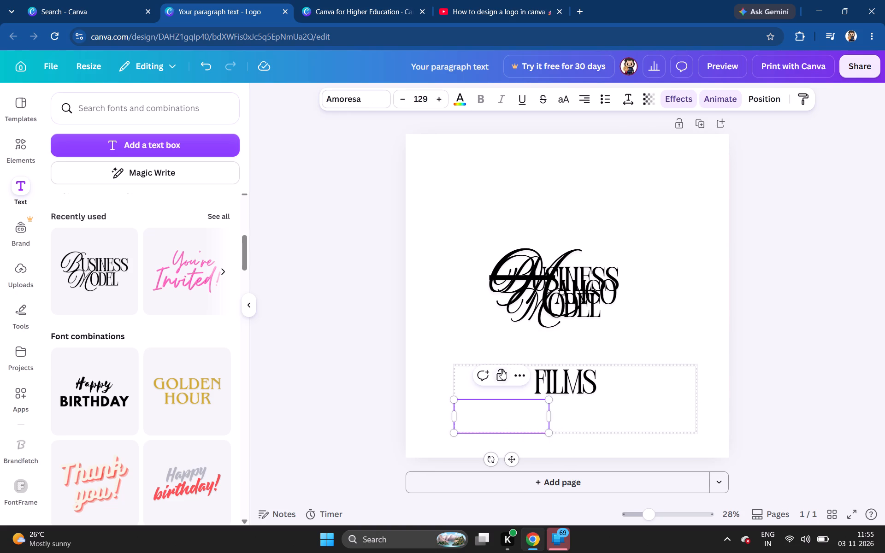
pyautogui.click(472, 339)
# Delete the leftover Business Model text group overlapping the MANGO lettering.
pyautogui.click(519, 310)
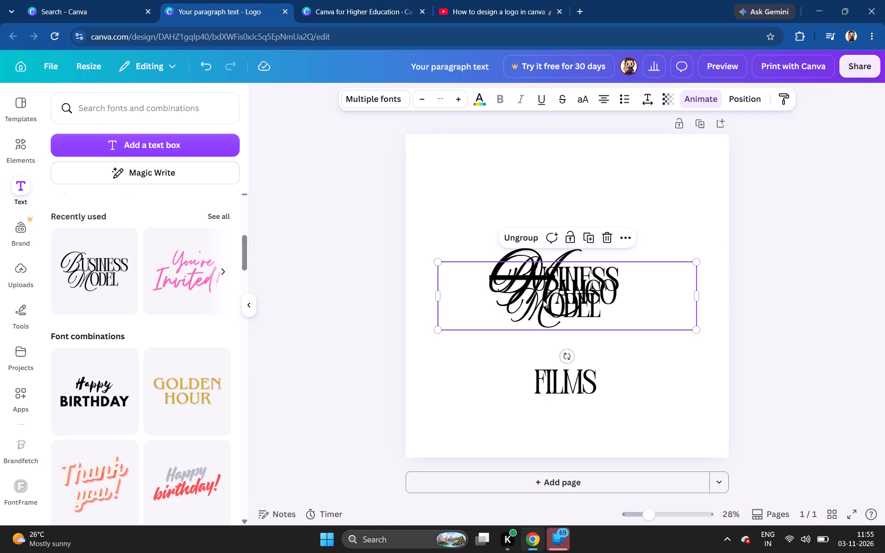
pyautogui.click(605, 237)
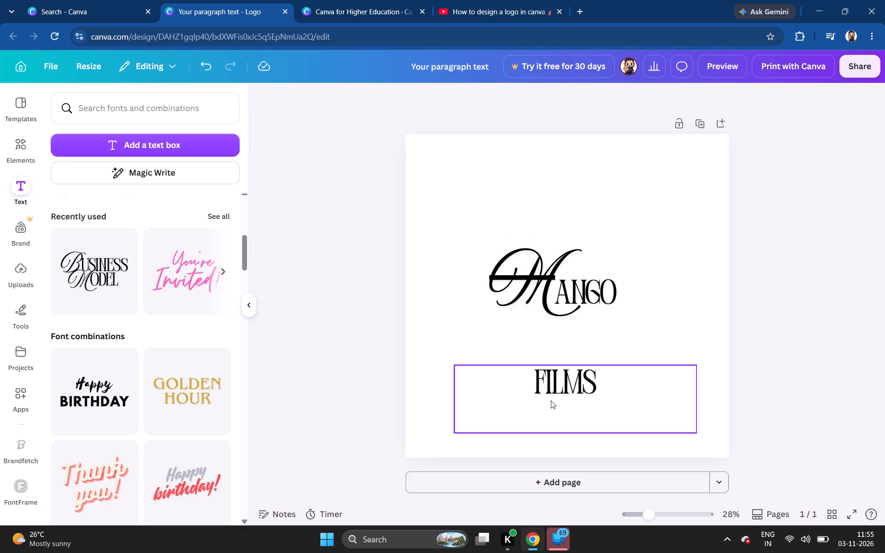
# Shrink the FILMS text group to smaller lettering than ANGO and place it directly beneath the end of ANGO.
pyautogui.moveTo(560, 396); pyautogui.dragTo(596, 343)
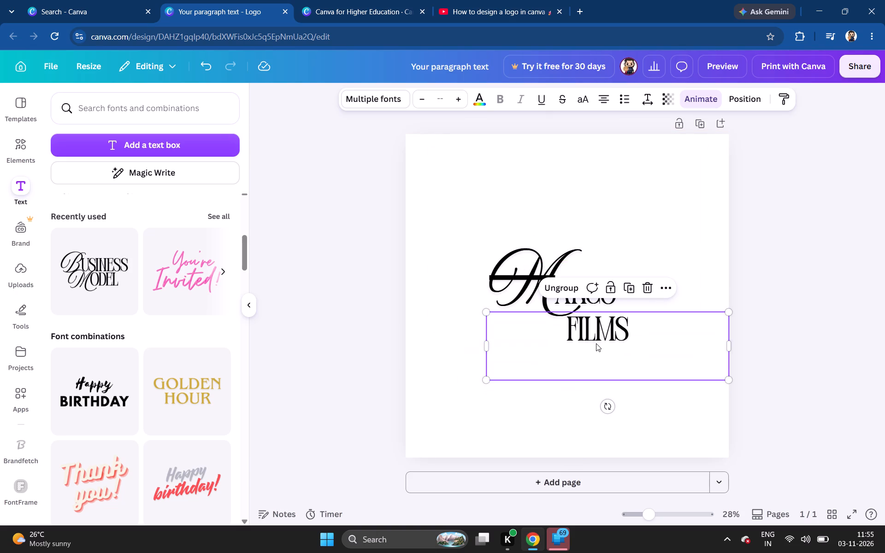
pyautogui.moveTo(726, 378); pyautogui.dragTo(708, 375)
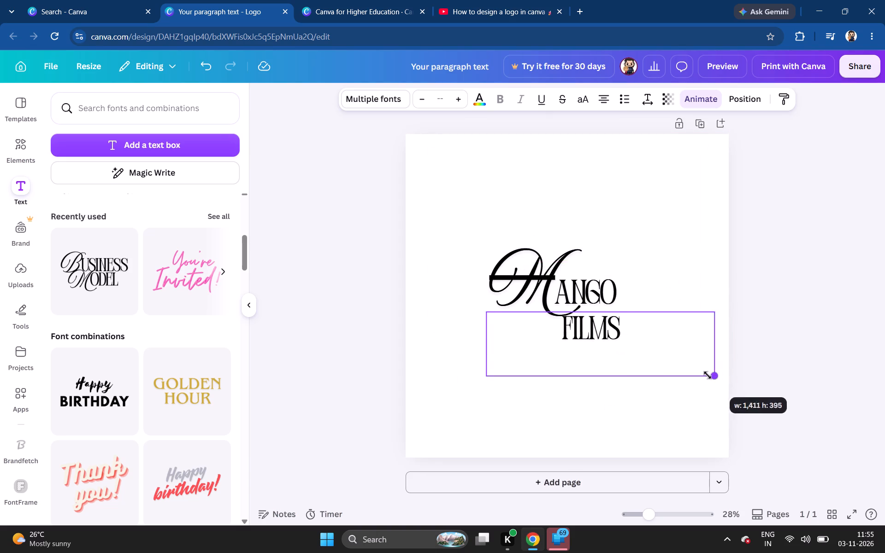
pyautogui.moveTo(708, 375); pyautogui.dragTo(655, 351)
pyautogui.moveTo(568, 333); pyautogui.dragTo(573, 333)
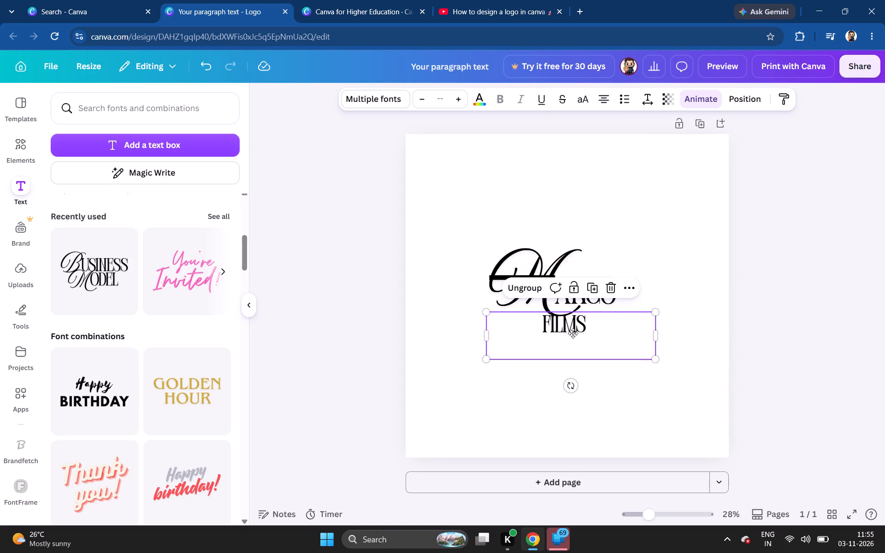
pyautogui.moveTo(573, 333); pyautogui.dragTo(601, 331)
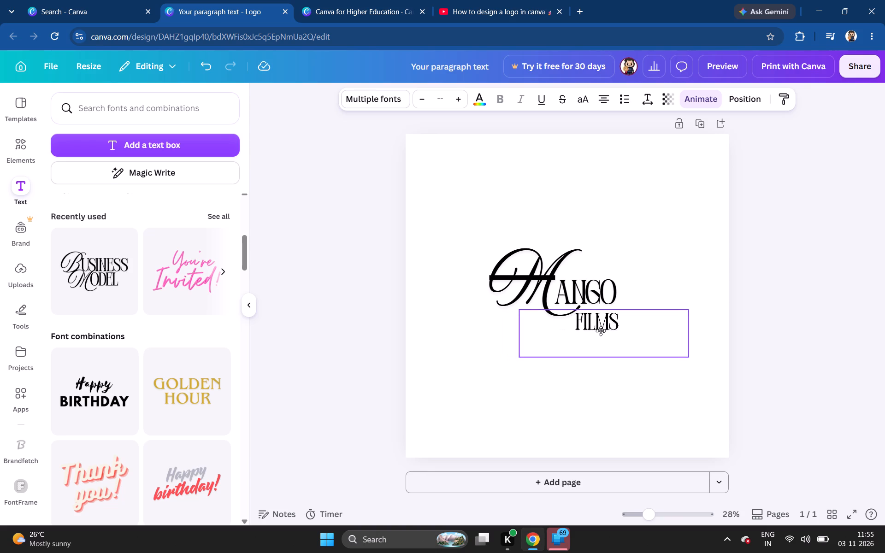
pyautogui.moveTo(601, 331); pyautogui.dragTo(606, 327)
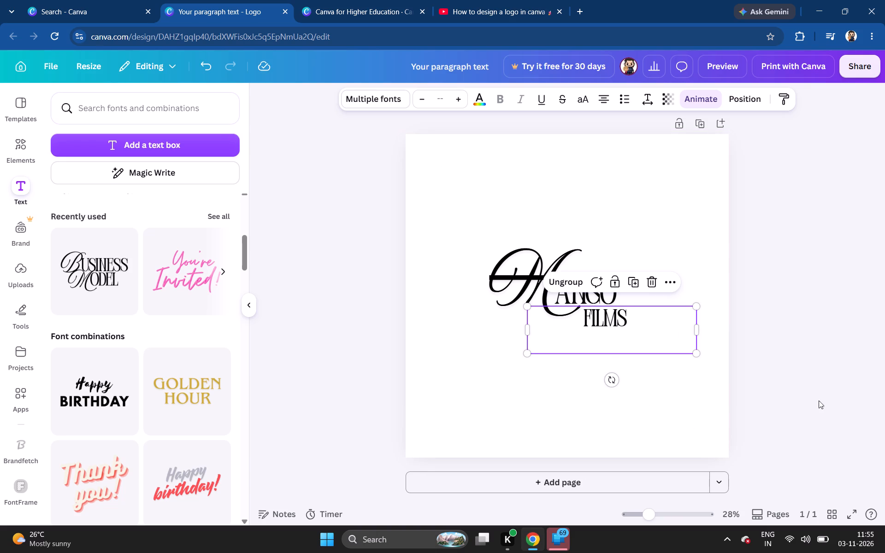
pyautogui.click(832, 399)
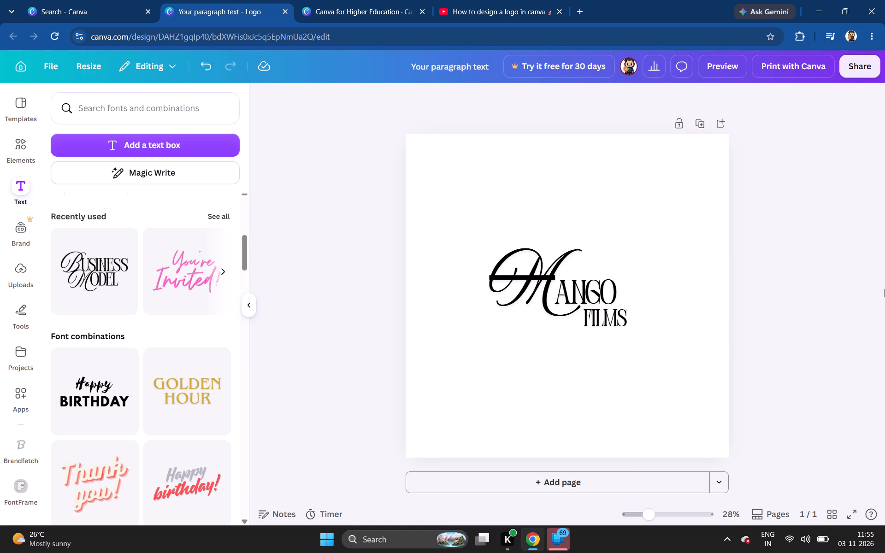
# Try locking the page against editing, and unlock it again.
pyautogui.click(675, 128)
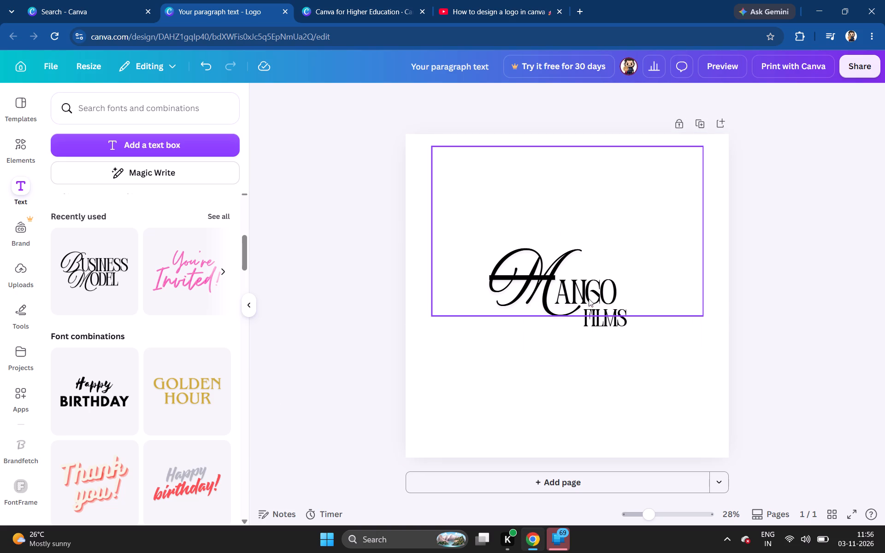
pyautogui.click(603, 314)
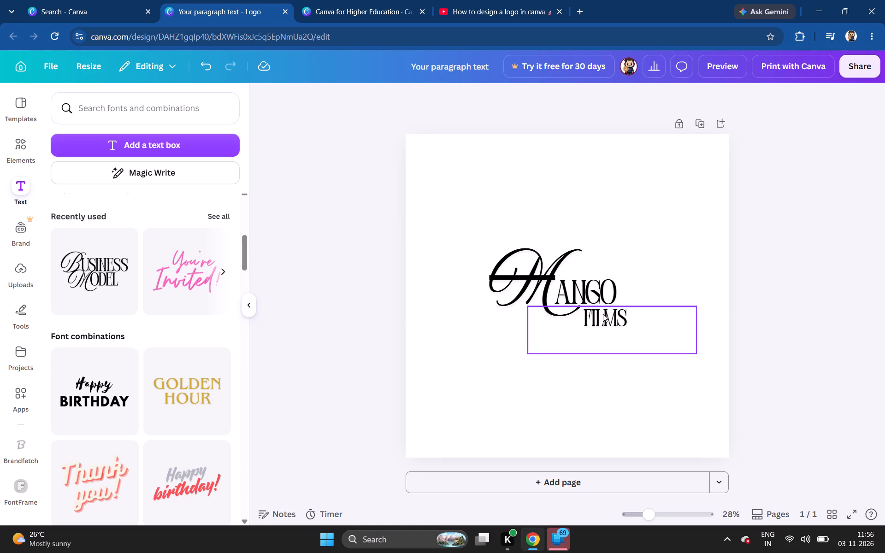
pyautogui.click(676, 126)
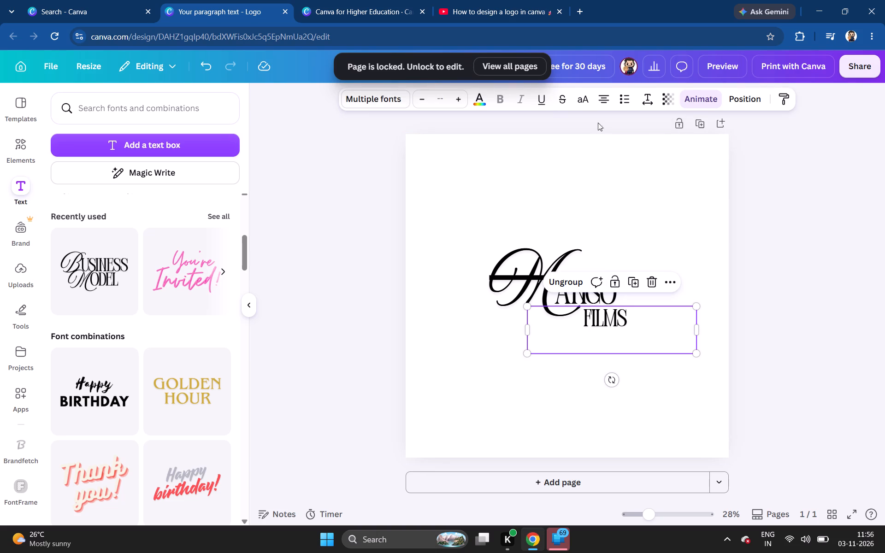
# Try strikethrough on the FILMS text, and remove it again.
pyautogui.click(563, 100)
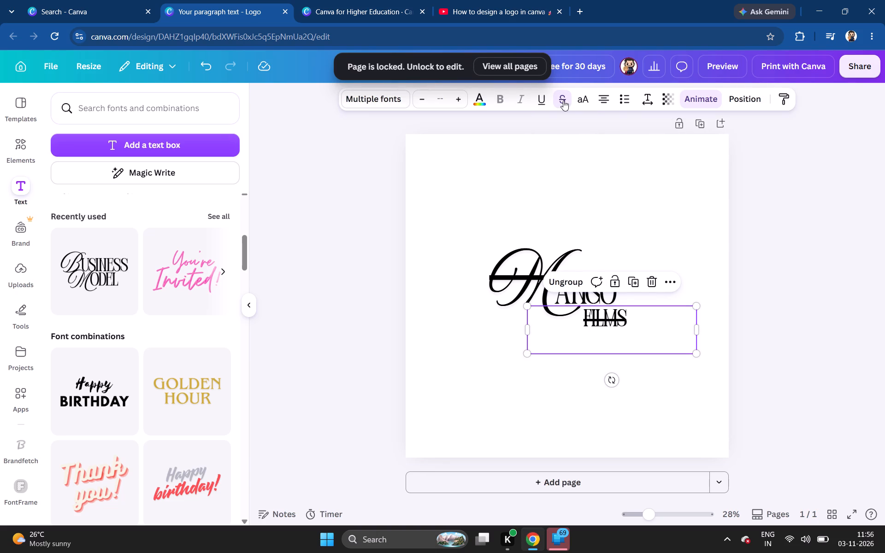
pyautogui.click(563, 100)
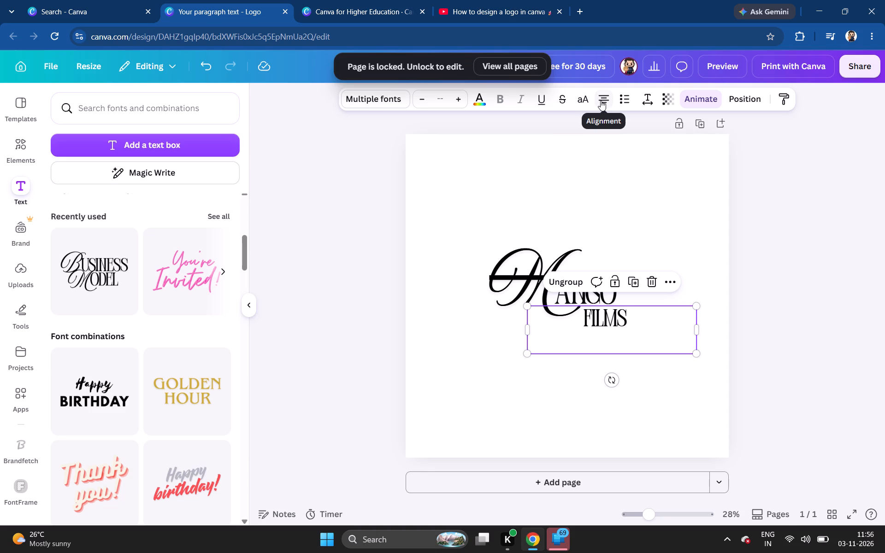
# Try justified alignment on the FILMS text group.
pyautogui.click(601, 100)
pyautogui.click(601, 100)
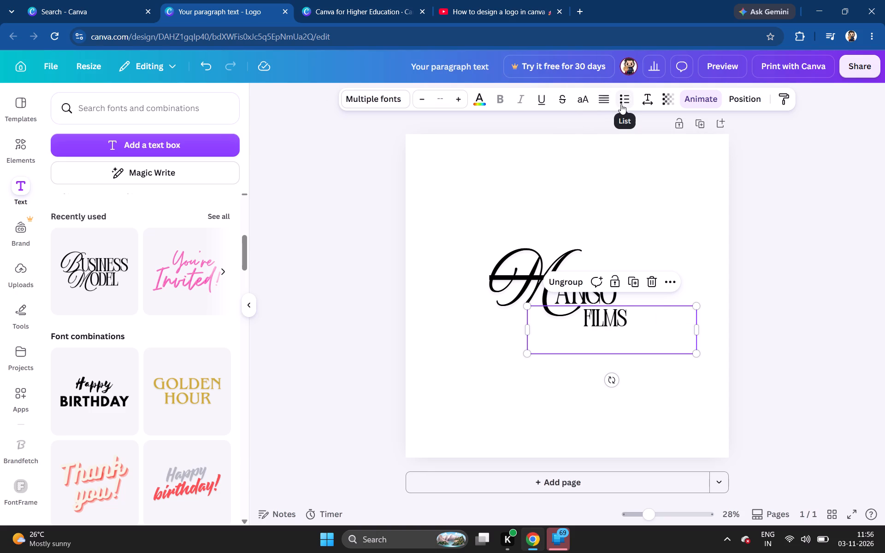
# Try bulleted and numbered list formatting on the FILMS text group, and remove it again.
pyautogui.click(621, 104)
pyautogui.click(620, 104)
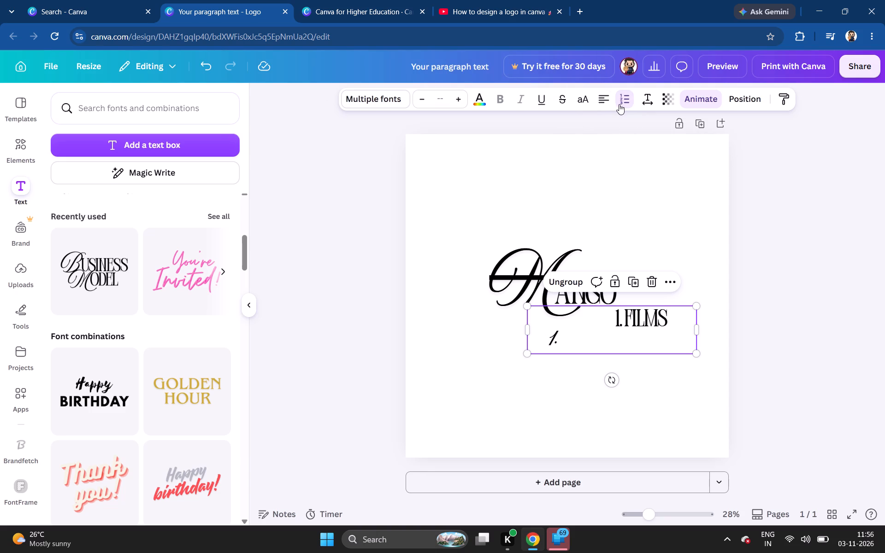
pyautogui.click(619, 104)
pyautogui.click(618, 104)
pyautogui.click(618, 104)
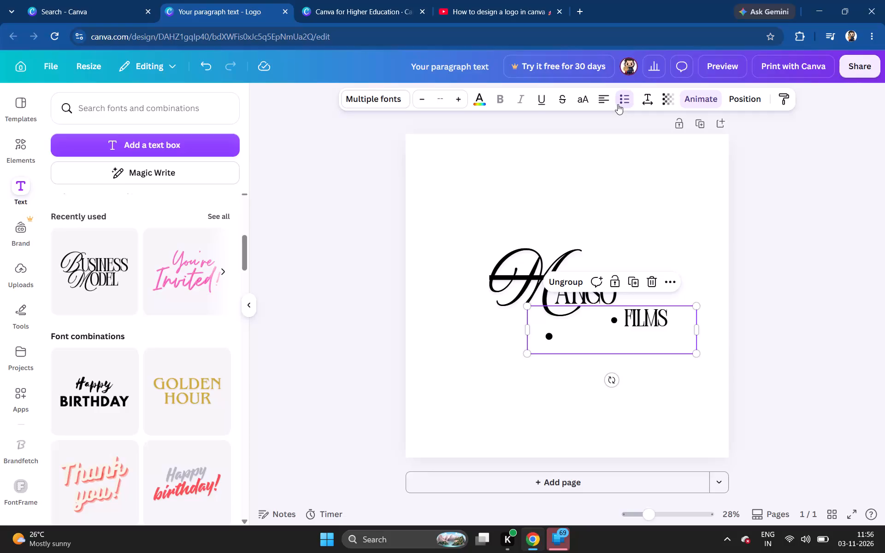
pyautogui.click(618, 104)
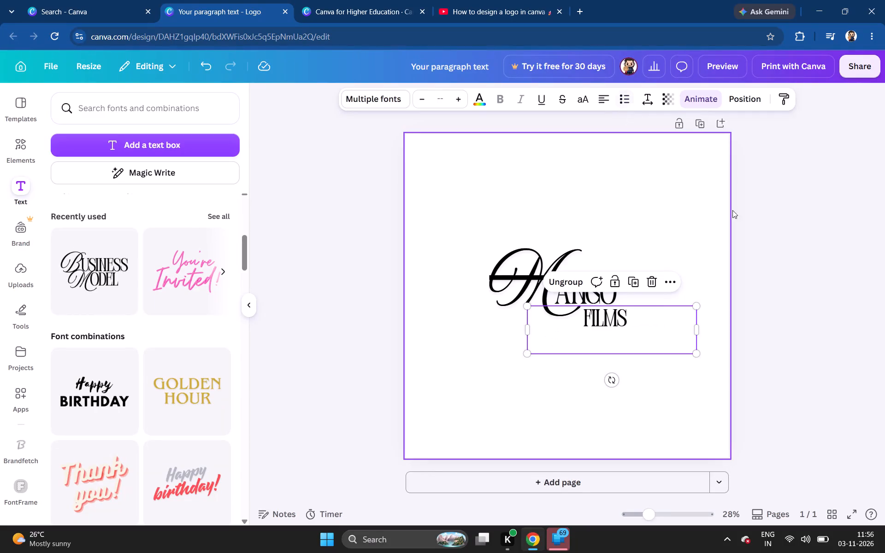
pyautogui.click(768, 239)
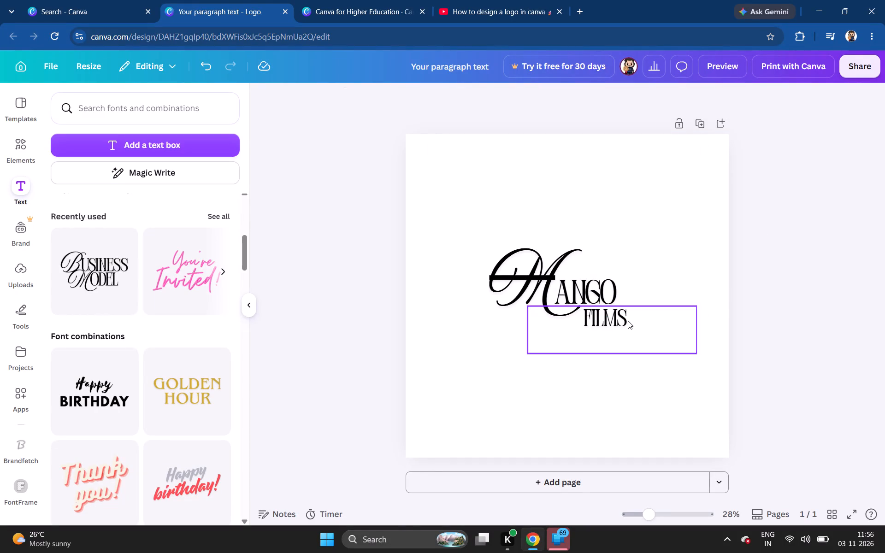
# Set the line spacing of the FILMS text group to 1.31.
pyautogui.click(624, 324)
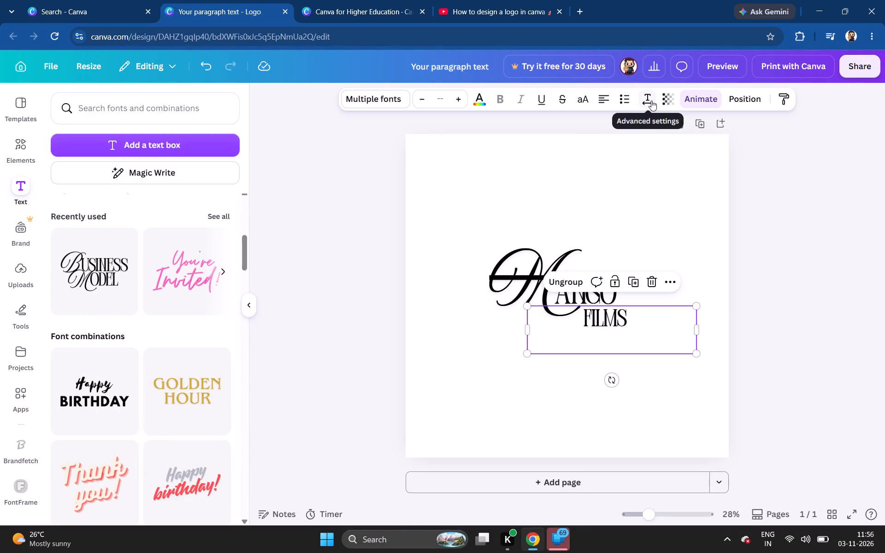
pyautogui.click(651, 100)
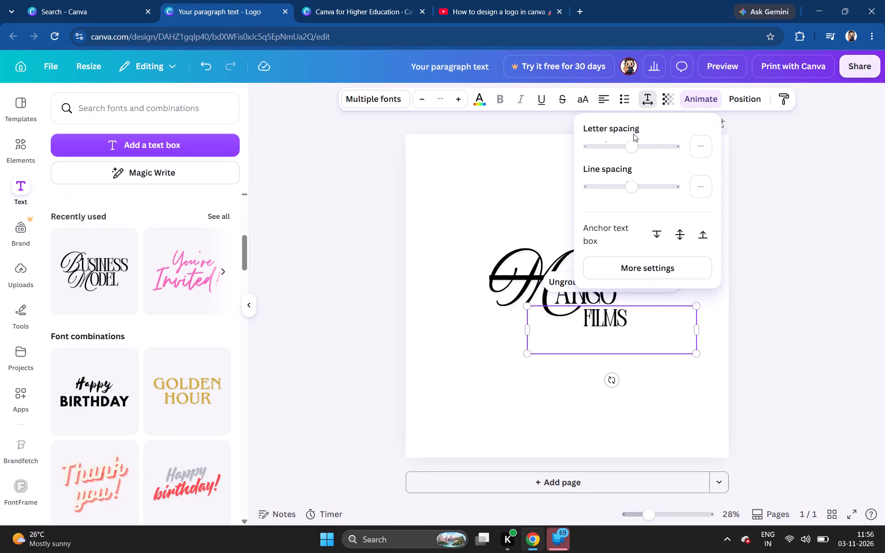
pyautogui.moveTo(635, 188); pyautogui.dragTo(652, 188)
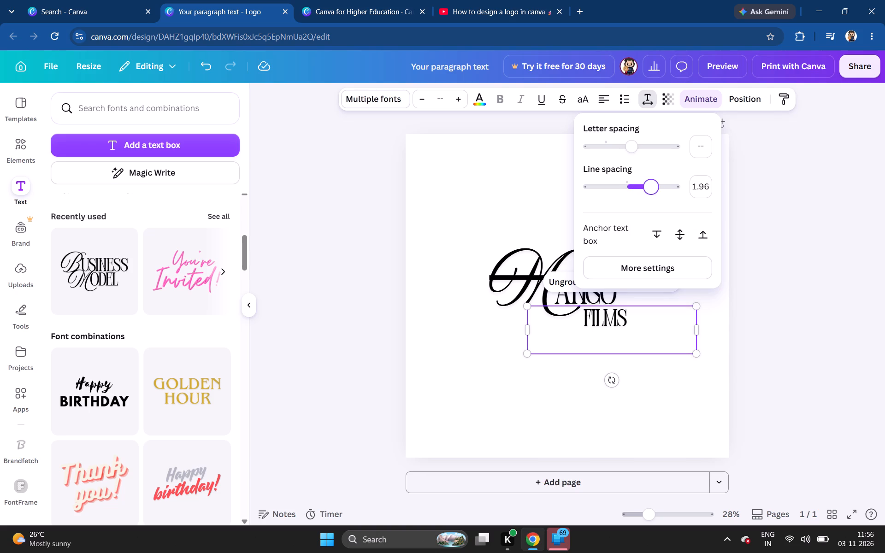
pyautogui.moveTo(651, 190); pyautogui.dragTo(621, 190)
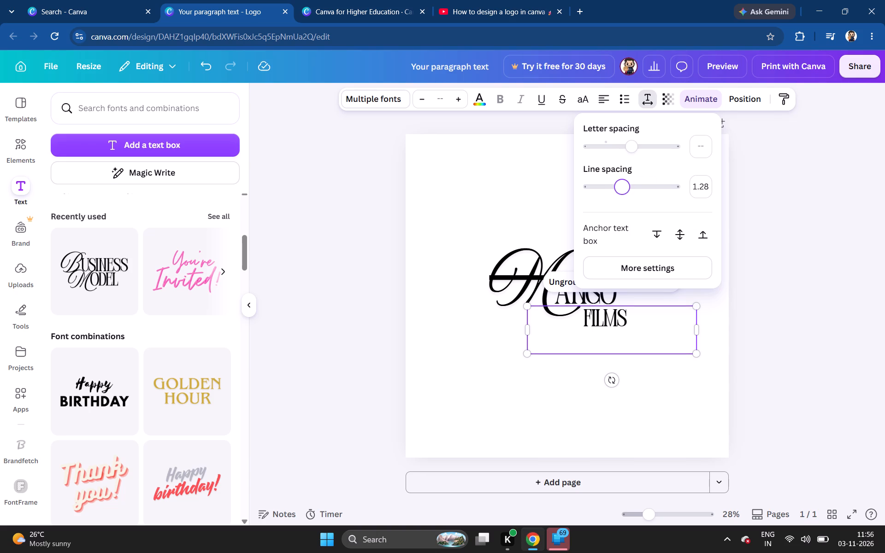
pyautogui.moveTo(621, 190); pyautogui.dragTo(623, 188)
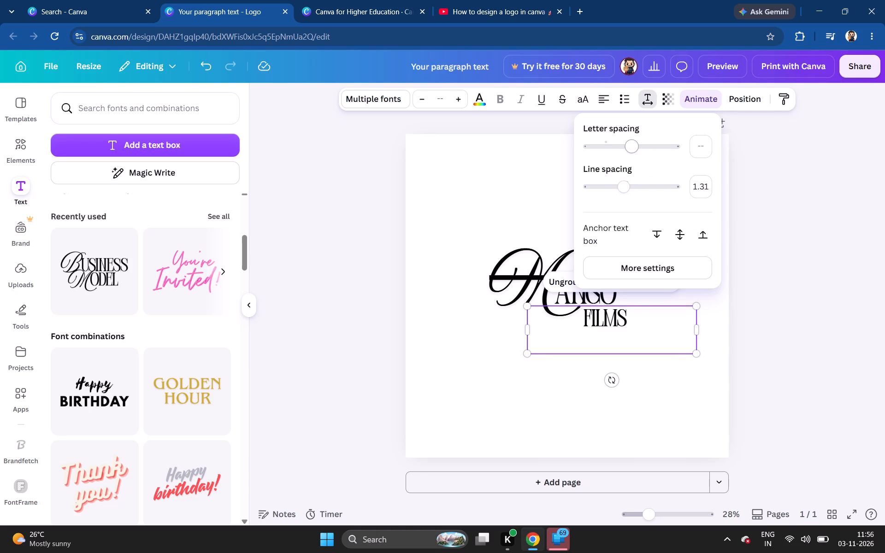
# Widen the letter spacing of the FILMS text slightly.
pyautogui.moveTo(631, 152); pyautogui.dragTo(606, 162)
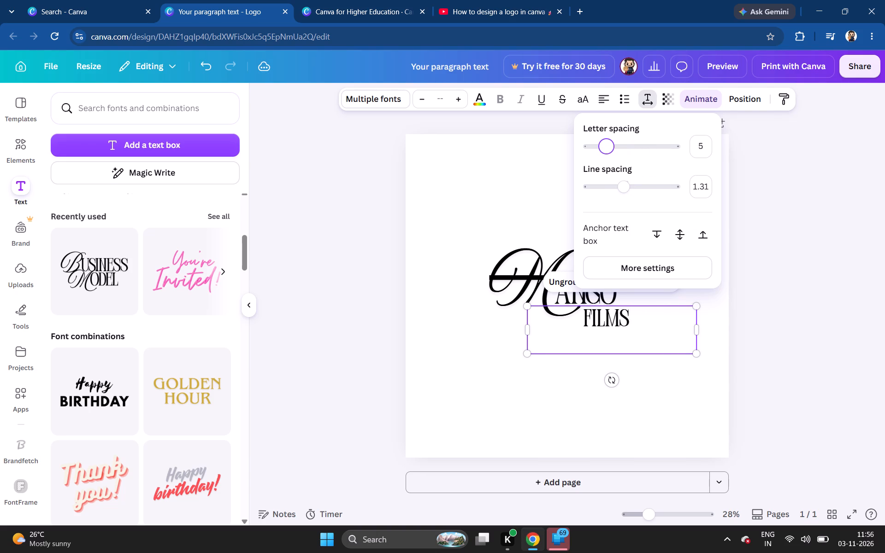
pyautogui.moveTo(606, 162); pyautogui.dragTo(611, 162)
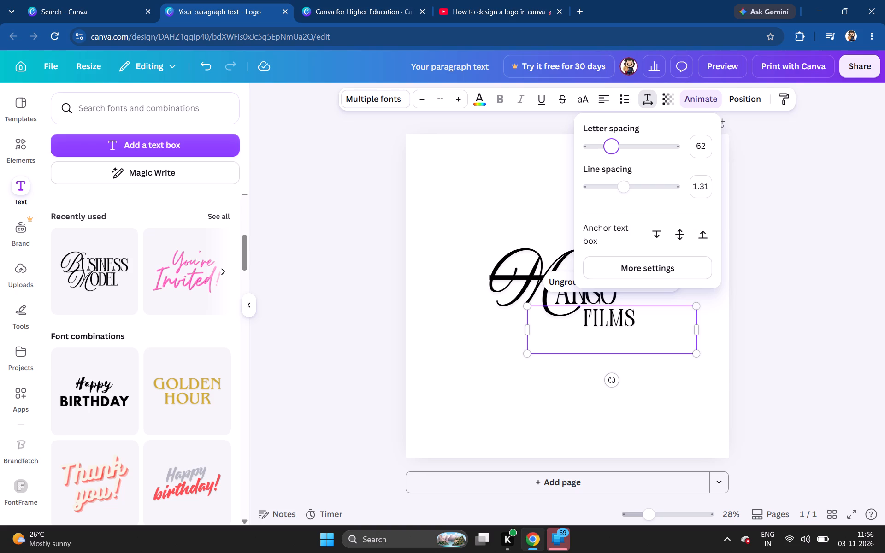
pyautogui.moveTo(611, 162); pyautogui.dragTo(609, 162)
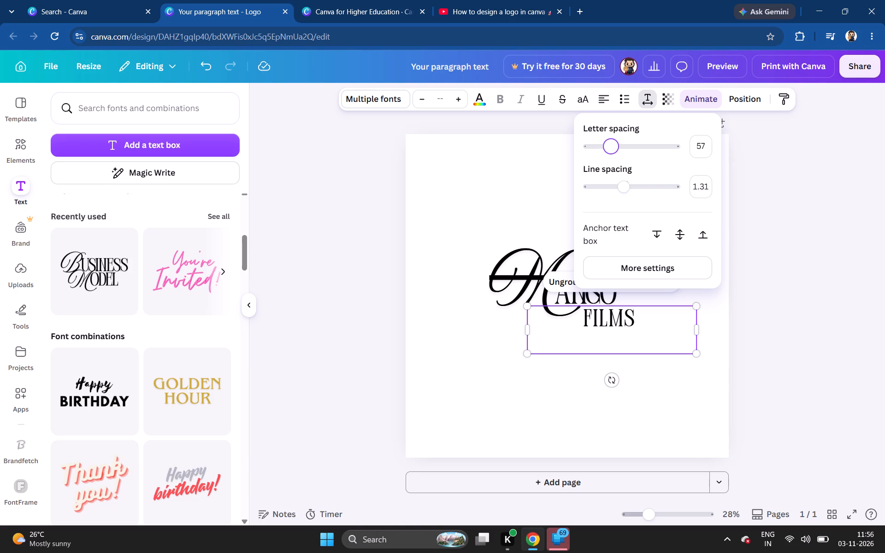
pyautogui.moveTo(609, 162); pyautogui.dragTo(609, 162)
pyautogui.click(798, 358)
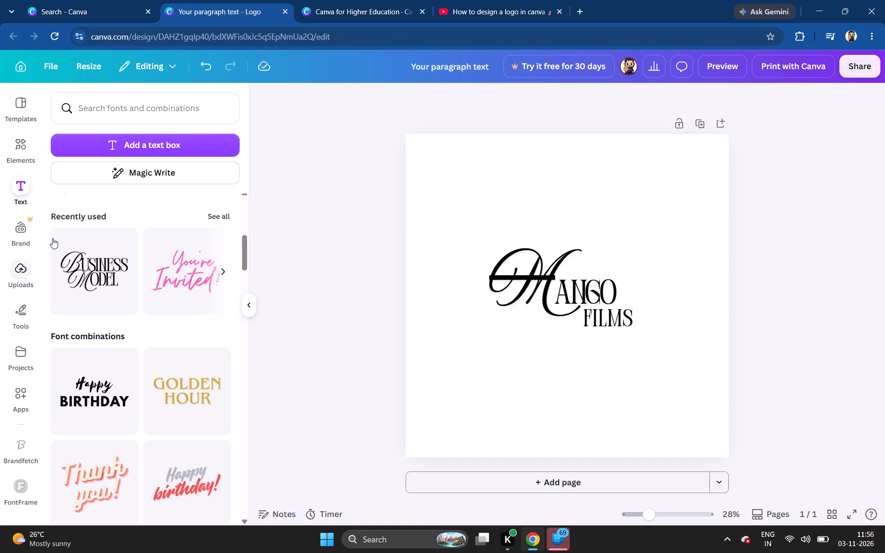
# Browse the font combinations library for lettering styles that could suit the Mango Films logo.
pyautogui.scroll(-11, 78, 332)
pyautogui.scroll(-13, 79, 332)
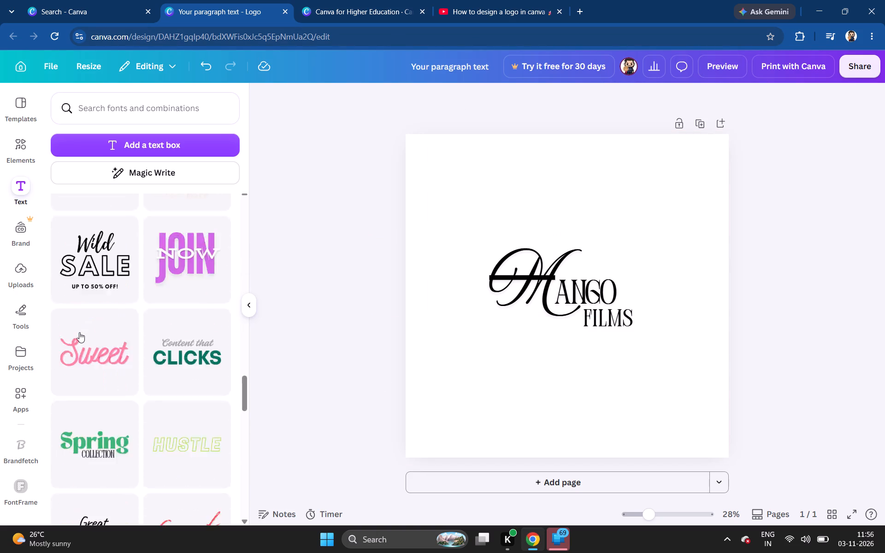
pyautogui.scroll(-19, 79, 332)
pyautogui.scroll(-6, 80, 326)
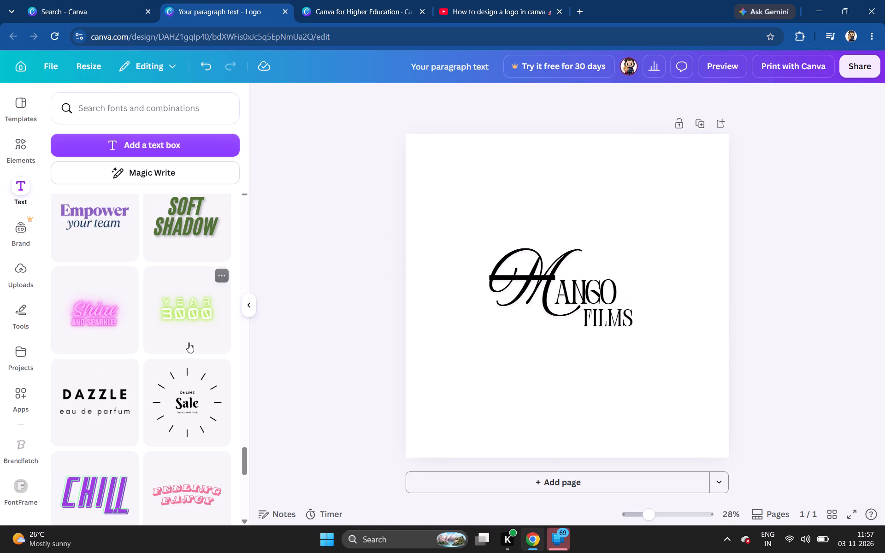
pyautogui.scroll(-16, 189, 342)
pyautogui.scroll(-10, 194, 333)
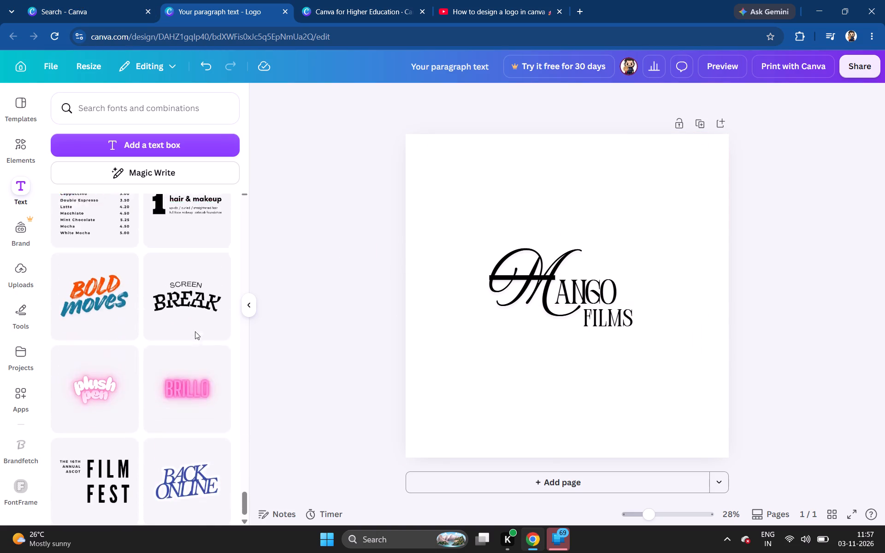
pyautogui.scroll(-20, 195, 331)
pyautogui.scroll(-4, 196, 330)
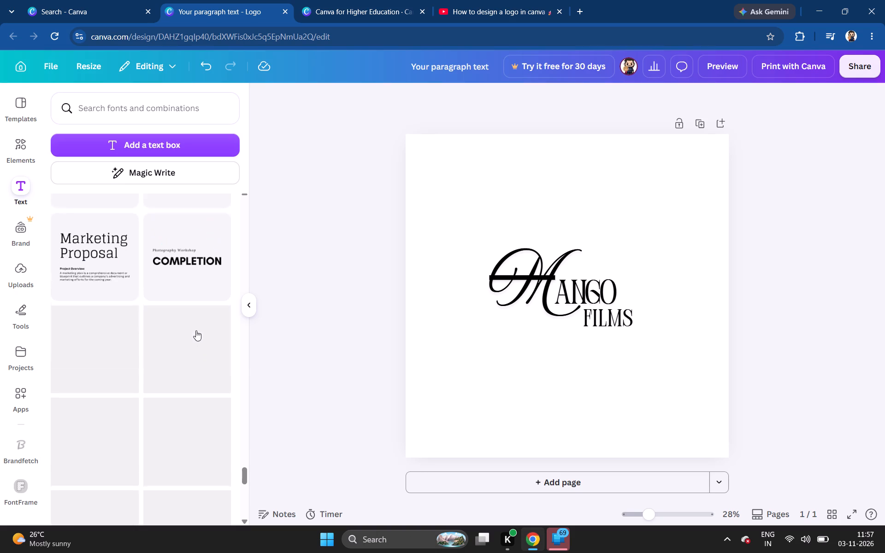
pyautogui.scroll(-20, 196, 330)
pyautogui.scroll(-19, 196, 330)
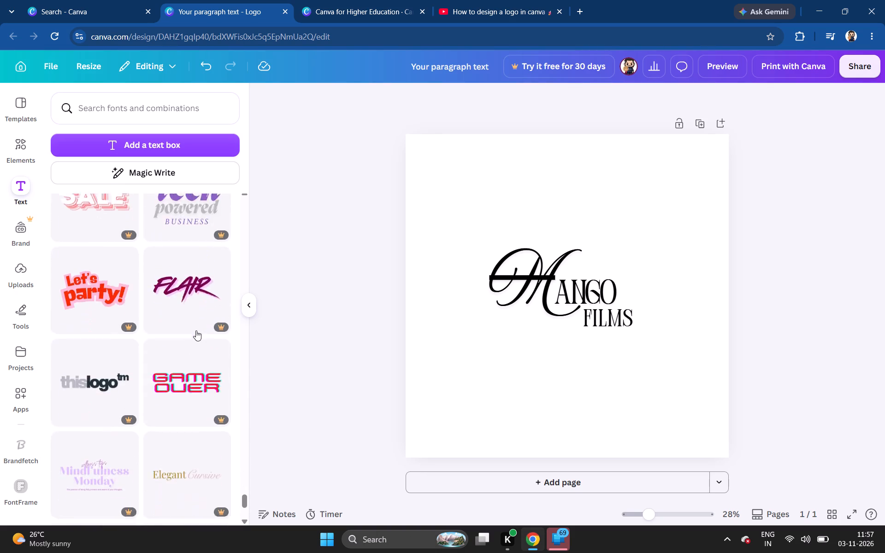
pyautogui.scroll(-18, 196, 330)
pyautogui.scroll(-5, 196, 330)
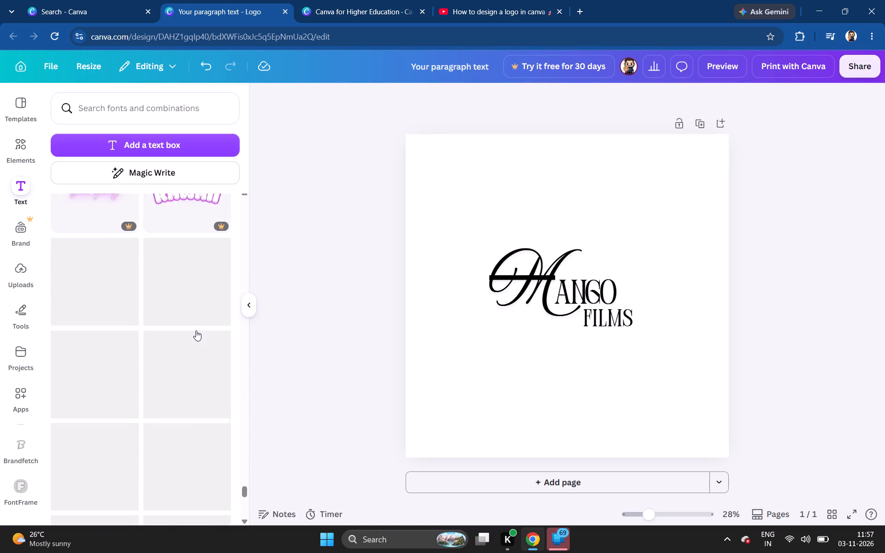
pyautogui.scroll(-18, 196, 330)
pyautogui.scroll(-19, 196, 330)
pyautogui.scroll(-5, 196, 330)
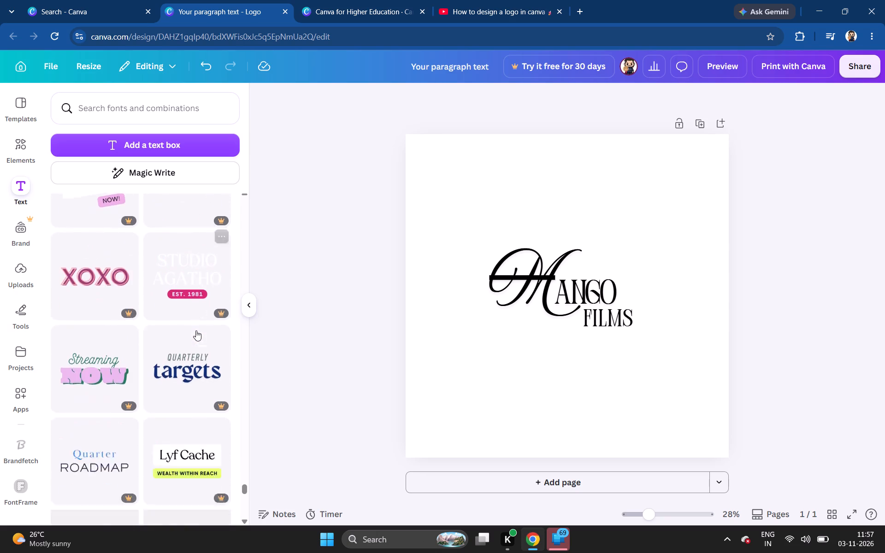
pyautogui.scroll(-14, 196, 330)
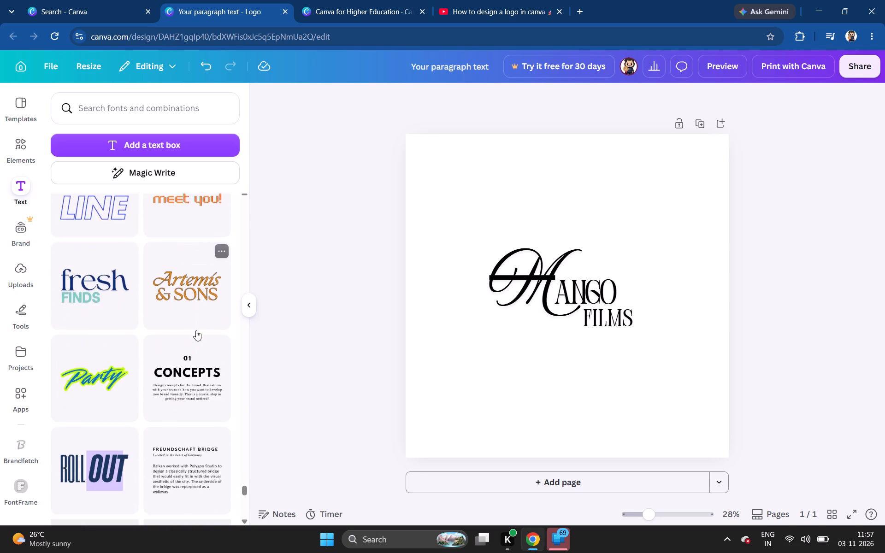
pyautogui.scroll(-20, 196, 330)
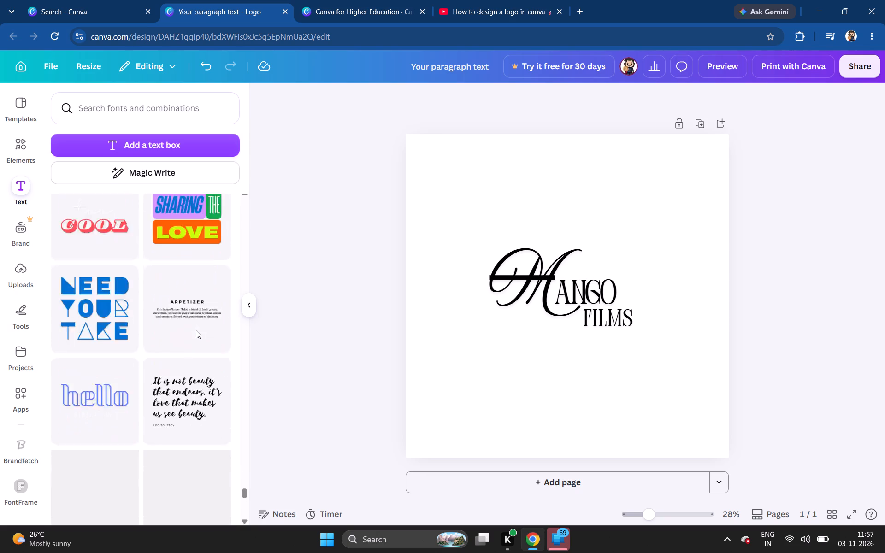
pyautogui.scroll(-19, 196, 330)
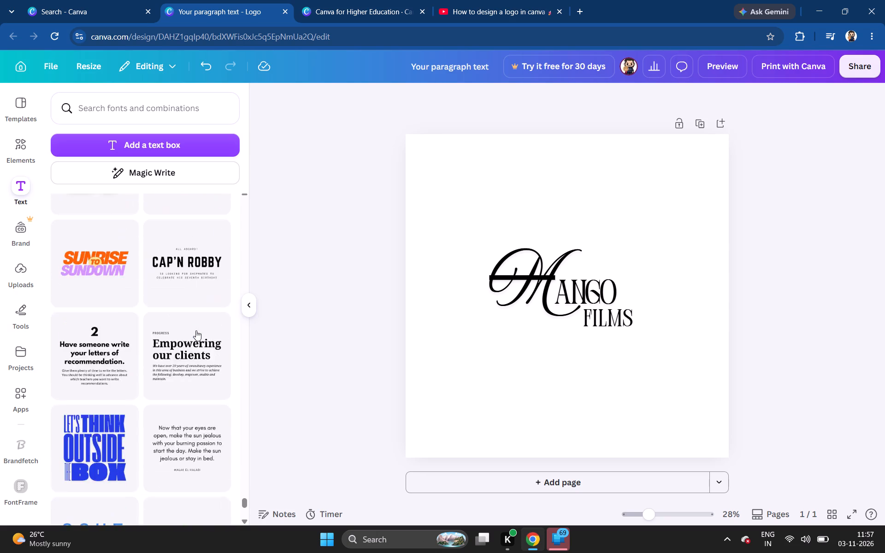
pyautogui.scroll(-8, 196, 330)
pyautogui.scroll(6, 196, 330)
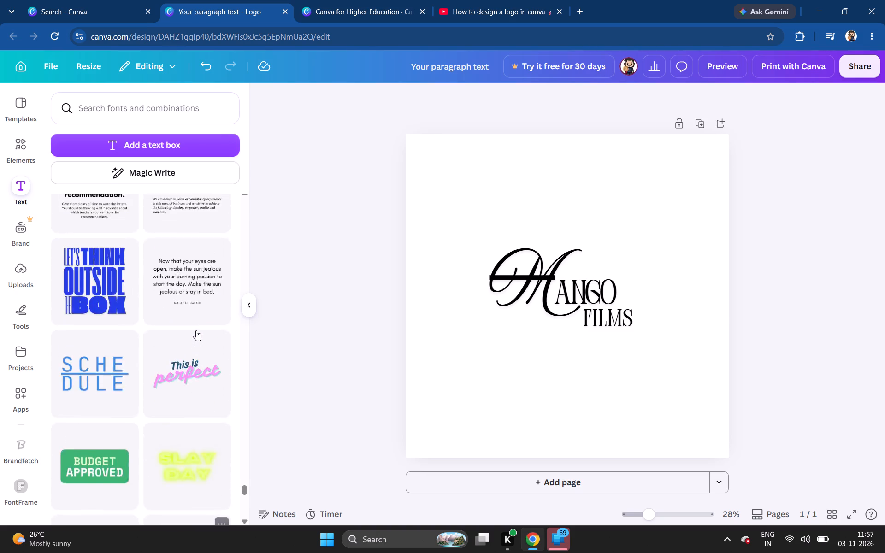
pyautogui.scroll(1, 196, 330)
pyautogui.scroll(-19, 196, 330)
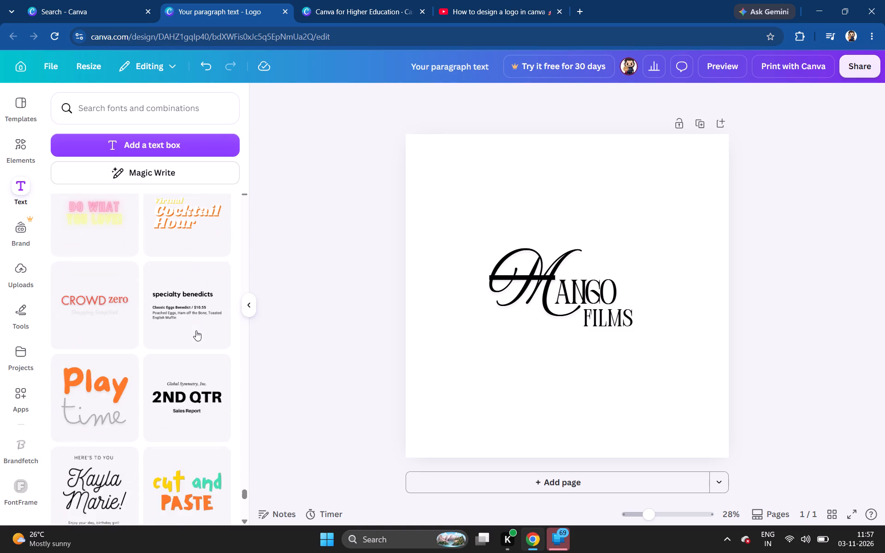
pyautogui.scroll(-17, 196, 330)
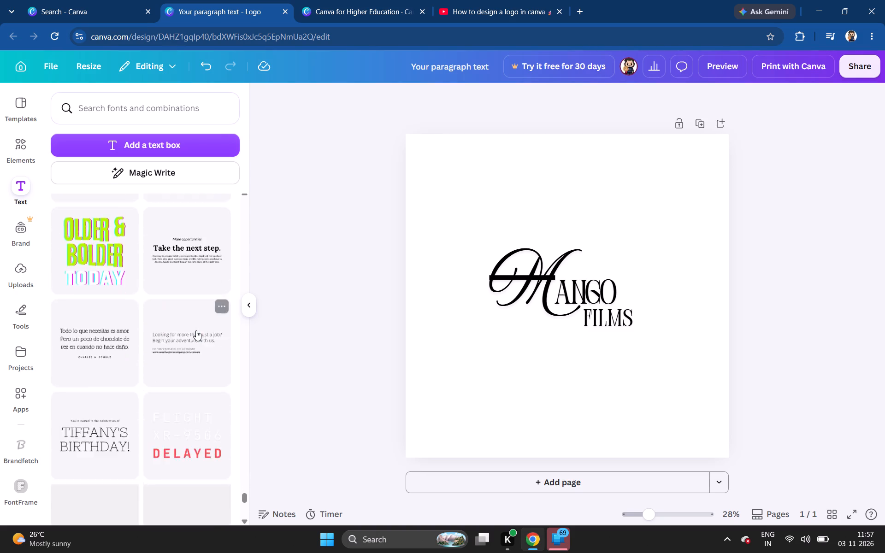
pyautogui.scroll(-17, 196, 330)
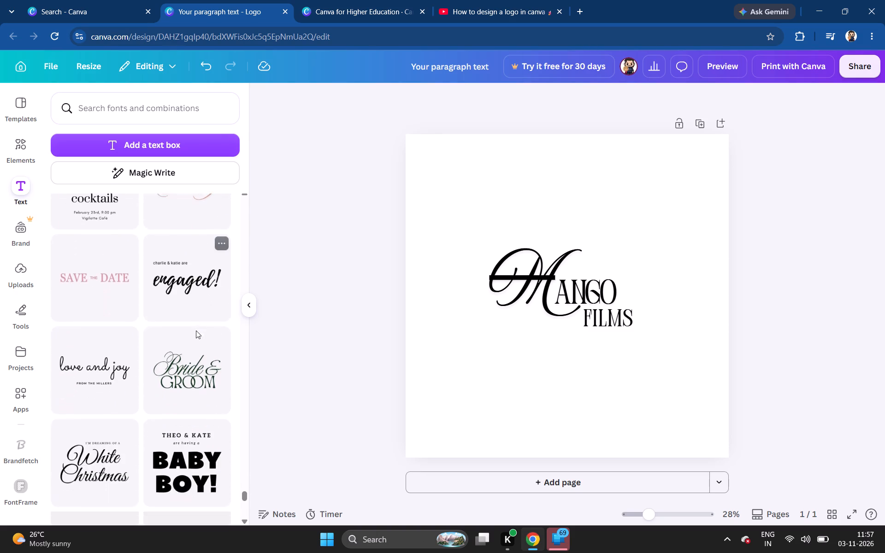
pyautogui.scroll(-10, 196, 330)
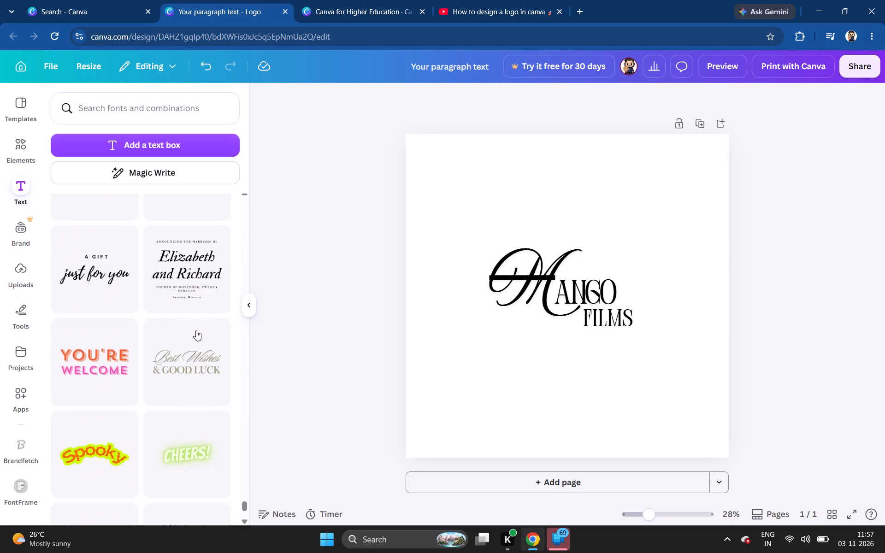
pyautogui.scroll(-12, 196, 330)
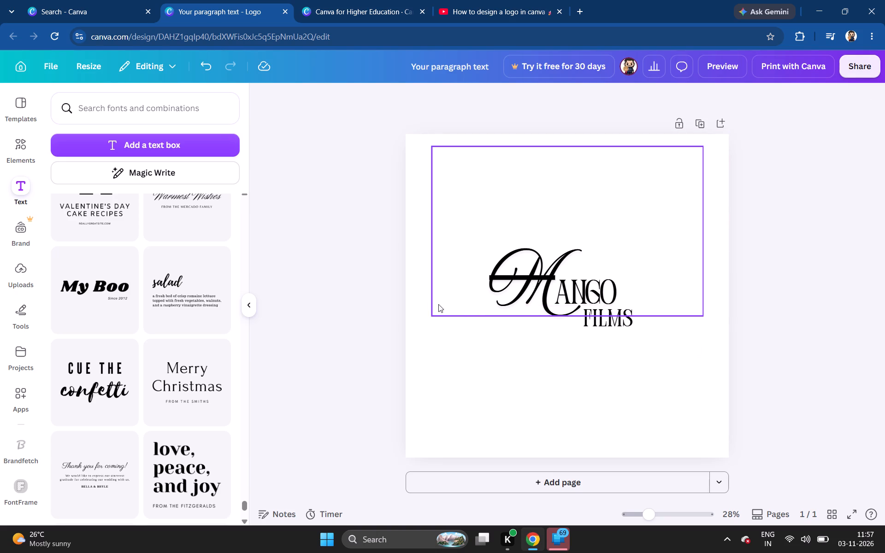
# Recolour the struck-through script M, trying solid #ff914d and a purple-to-yellow gradient before applying the yellow-to-orange default gradient.
pyautogui.click(420, 292)
pyautogui.click(480, 102)
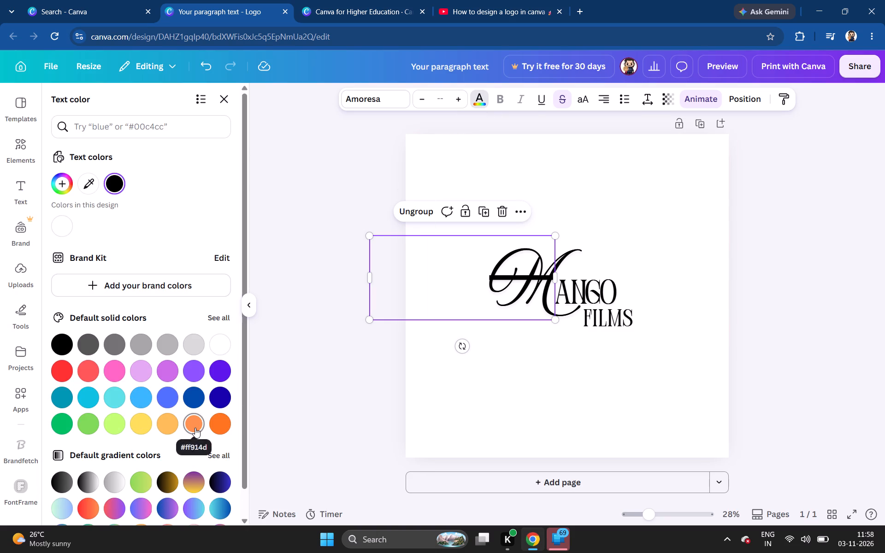
pyautogui.click(195, 427)
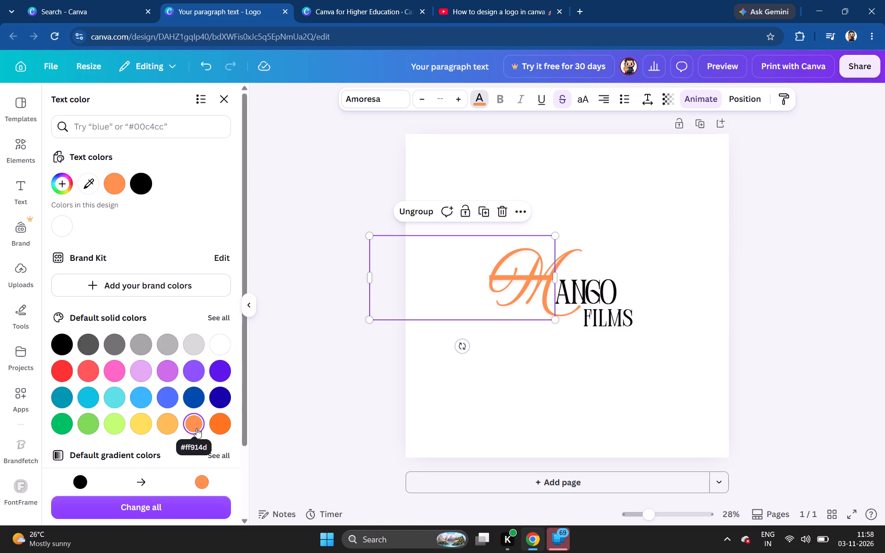
pyautogui.scroll(-2, 196, 428)
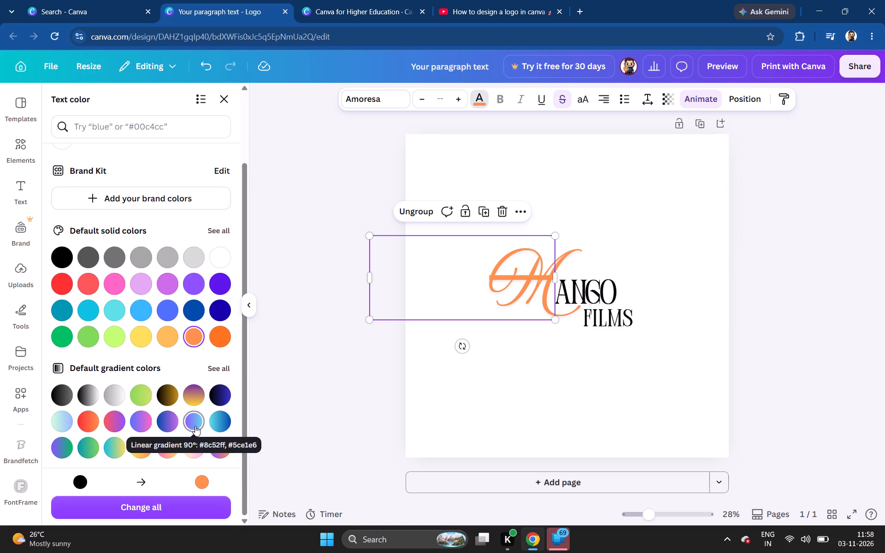
pyautogui.click(193, 404)
pyautogui.scroll(-1, 193, 404)
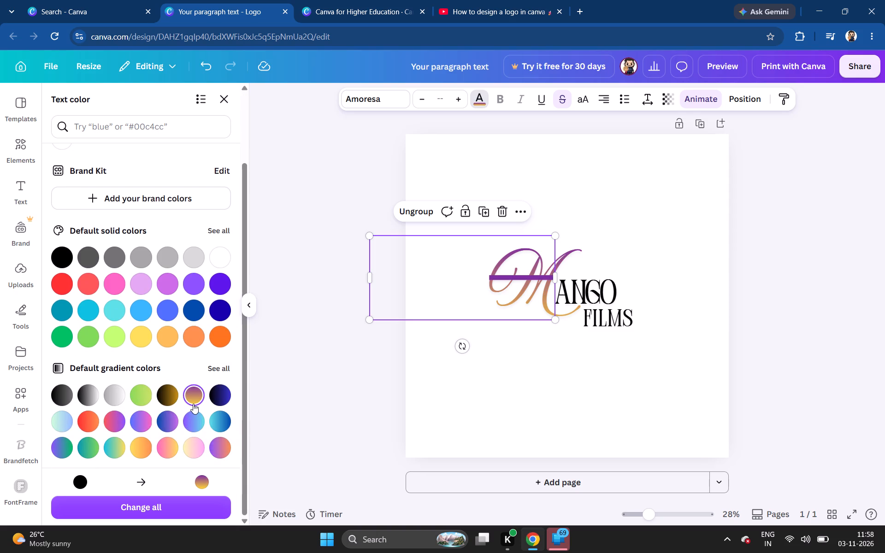
pyautogui.click(143, 451)
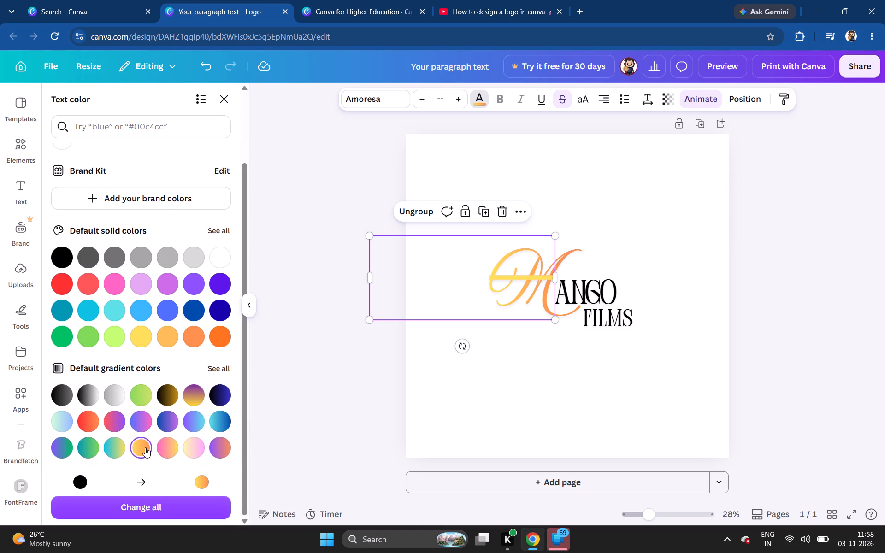
pyautogui.click(288, 412)
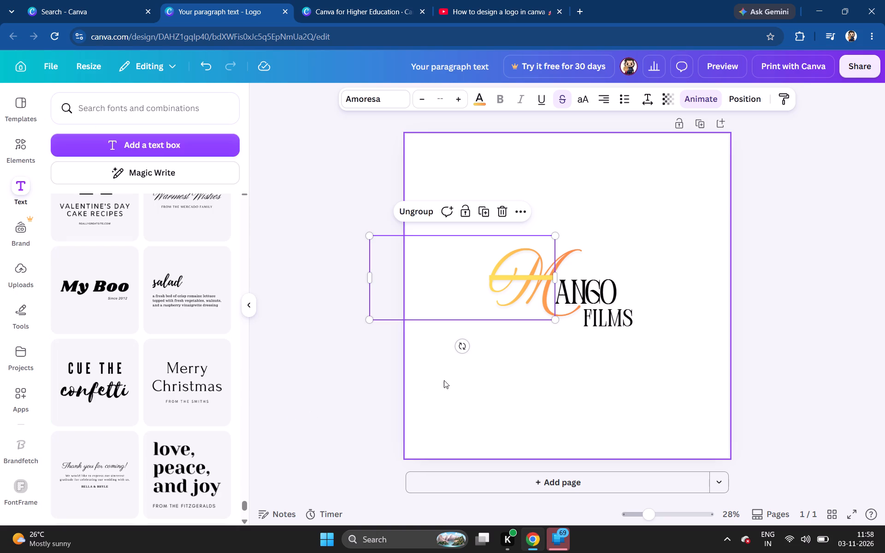
pyautogui.click(458, 377)
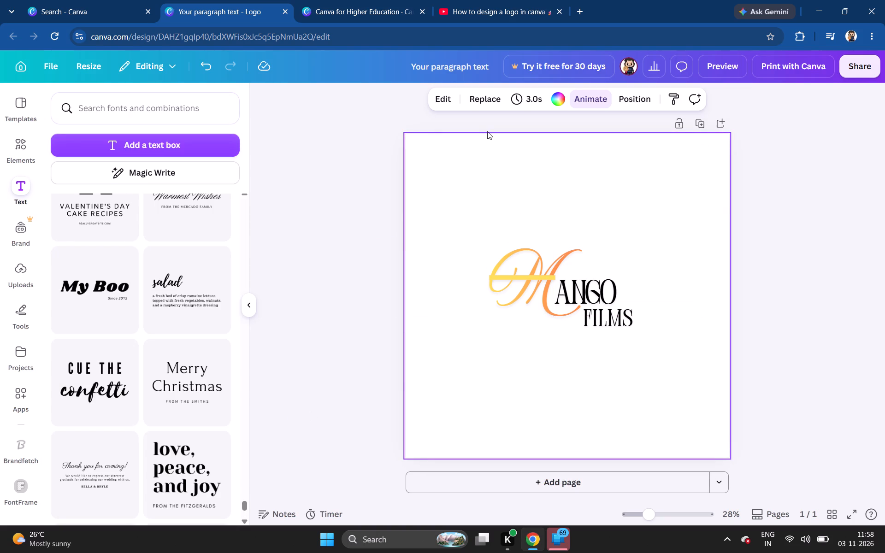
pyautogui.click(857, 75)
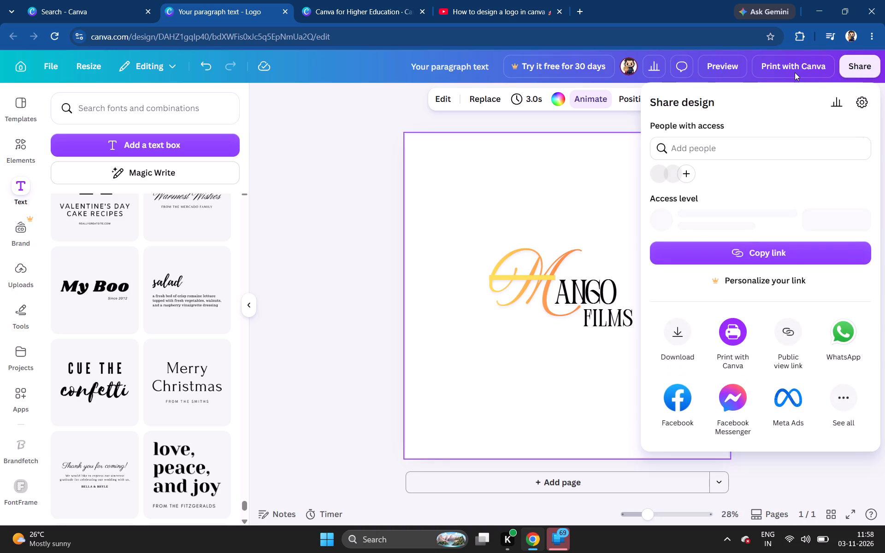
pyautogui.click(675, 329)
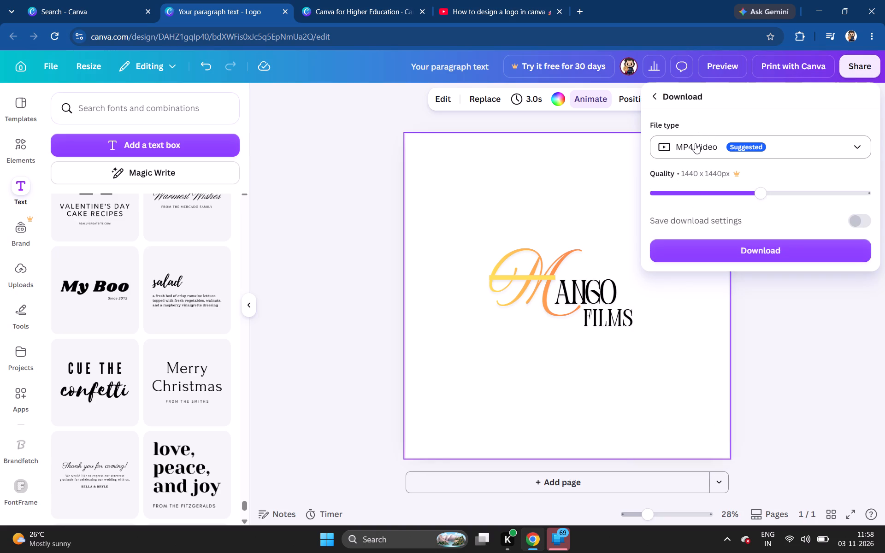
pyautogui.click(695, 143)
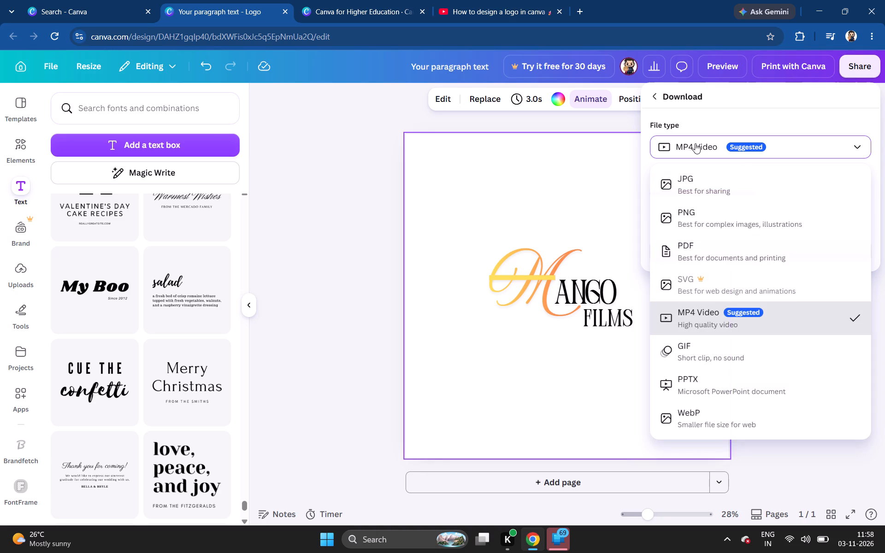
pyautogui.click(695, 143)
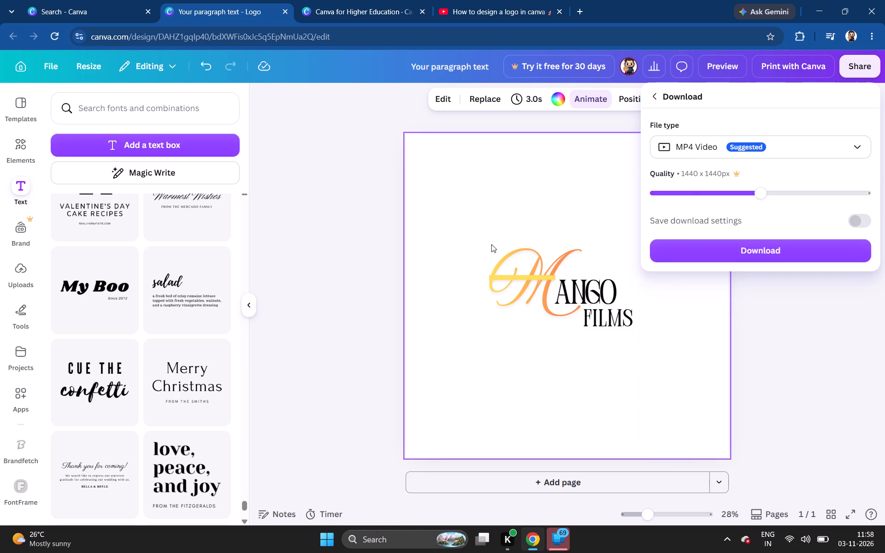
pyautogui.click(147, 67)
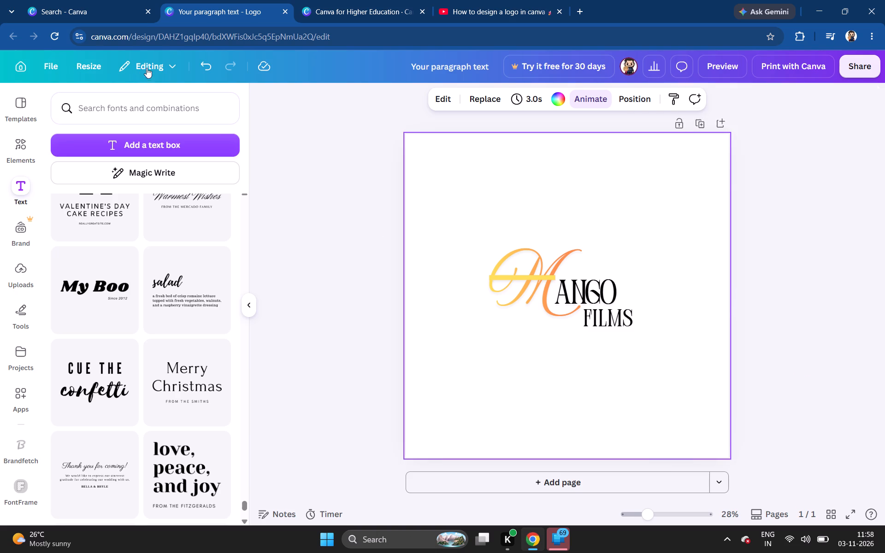
# Switch the design from editing to read-only viewing mode.
pyautogui.click(170, 65)
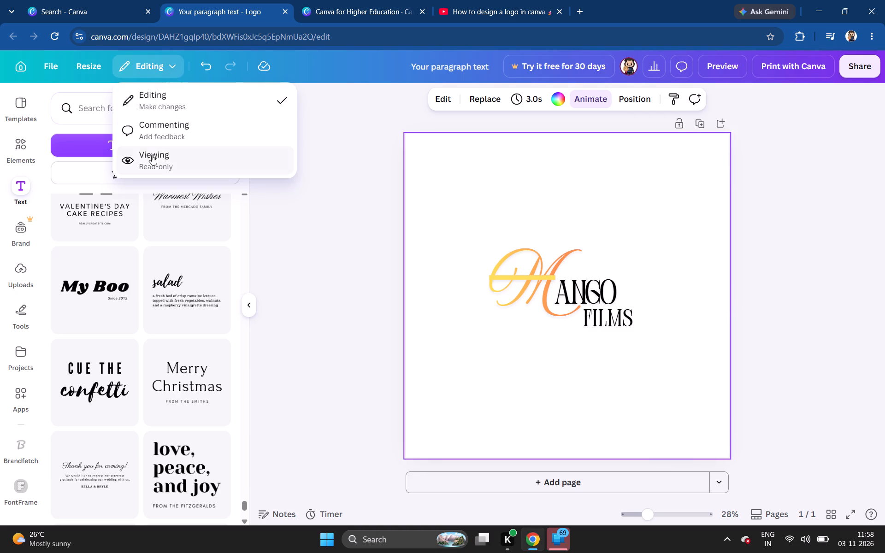
pyautogui.click(152, 157)
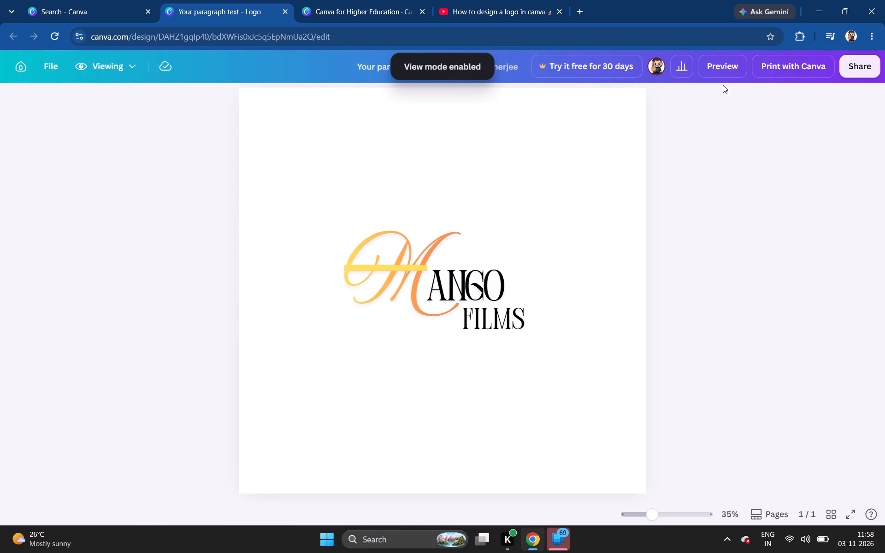
# Download the animated logo as an MP4 video and save it in the Downloads folder.
pyautogui.click(844, 72)
pyautogui.click(663, 317)
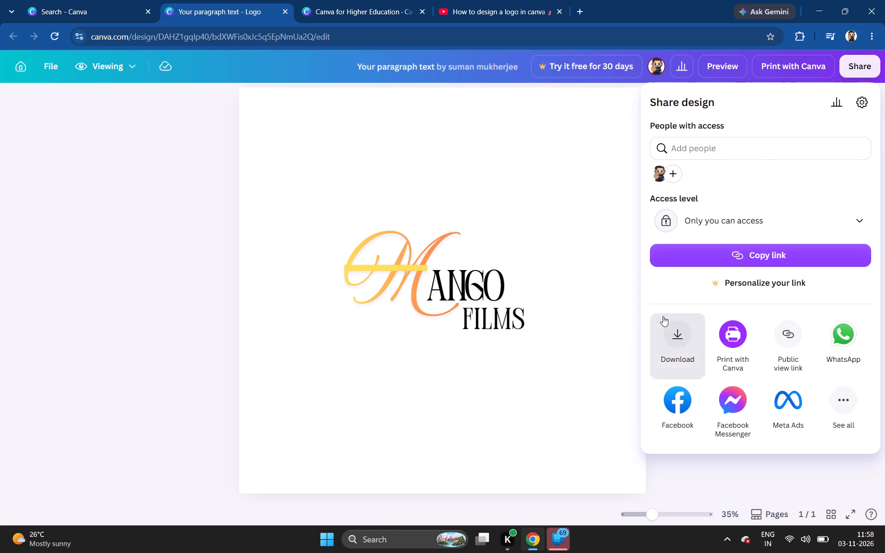
pyautogui.click(696, 240)
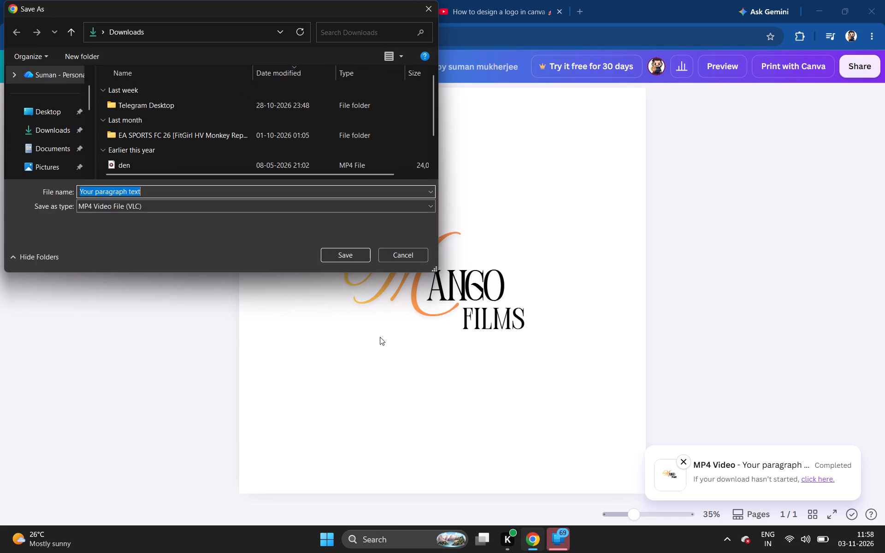
pyautogui.click(352, 254)
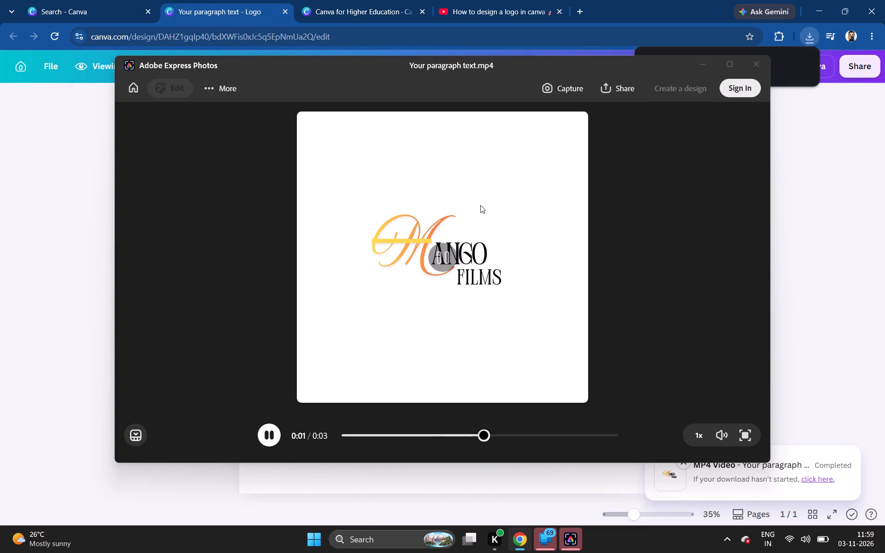
# Play back the downloaded logo video in Adobe Express Photos to check the animation.
pyautogui.click(271, 433)
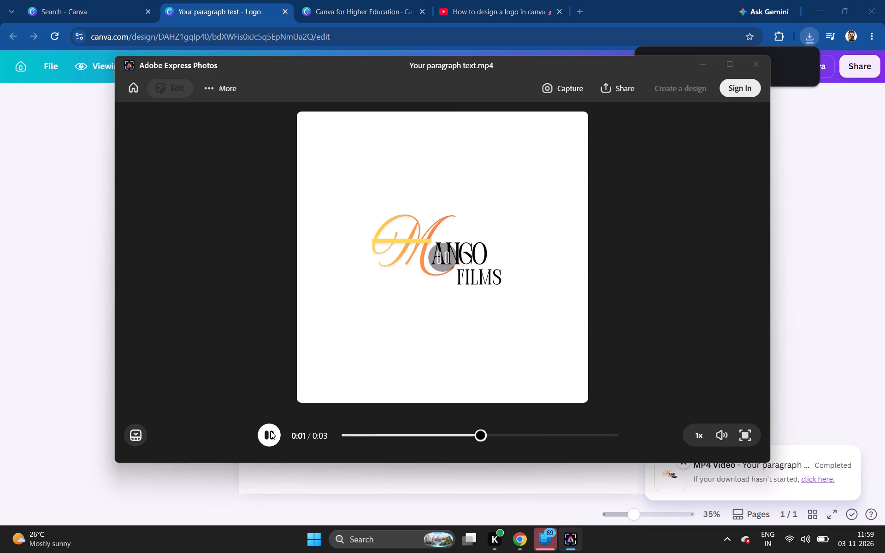
pyautogui.click(270, 432)
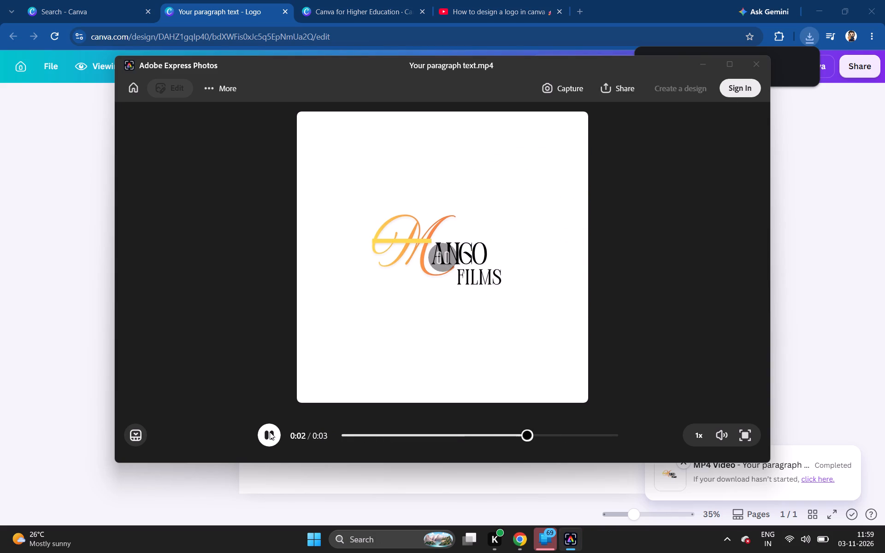
# Replay the downloaded logo video in Adobe Express Photos and close the viewer.
pyautogui.click(270, 432)
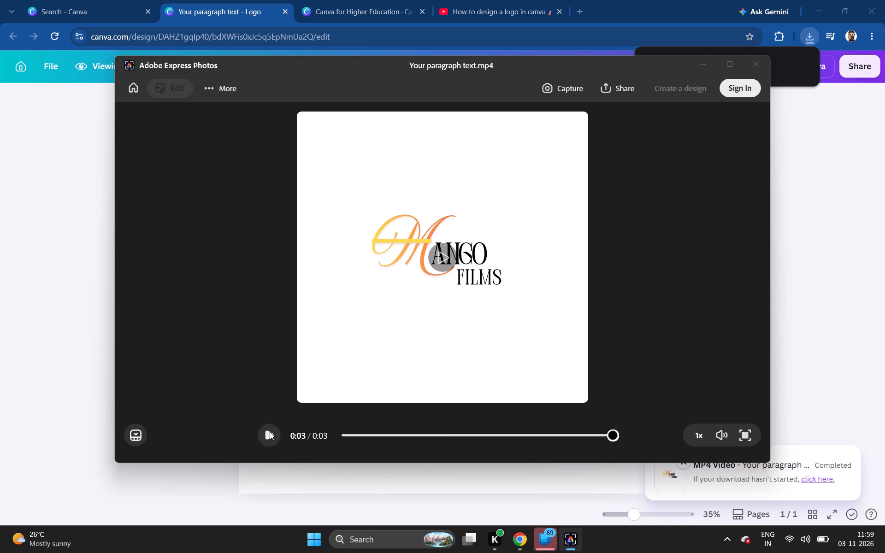
pyautogui.click(270, 432)
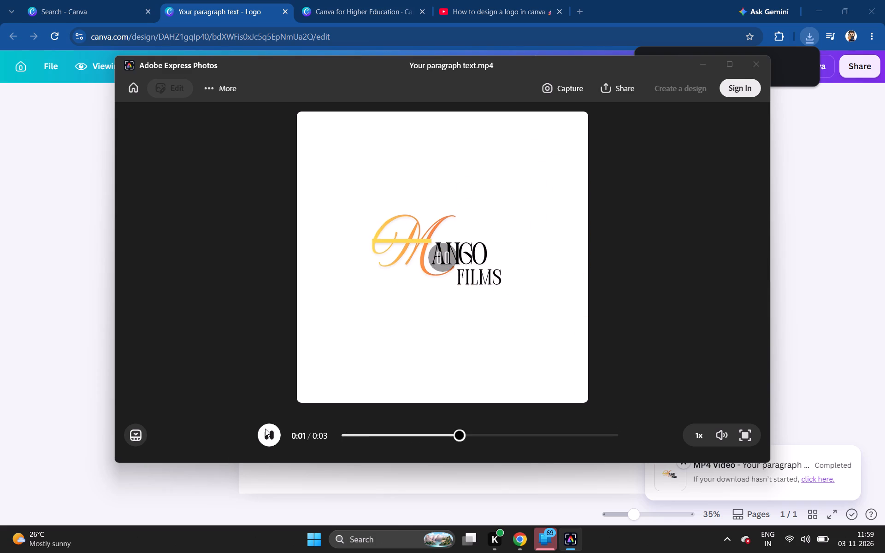
pyautogui.click(266, 427)
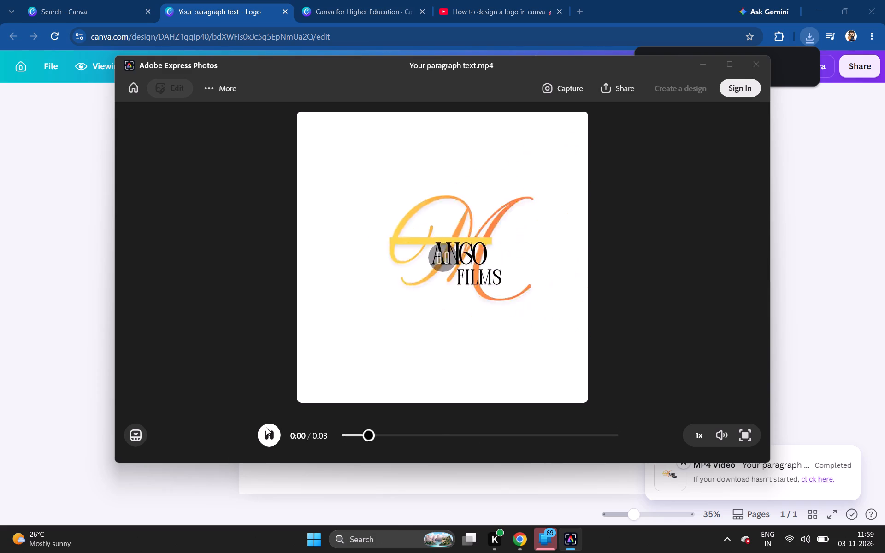
pyautogui.click(754, 66)
# Return to the Canva home page and reopen the "Your paragraph text" logo design for editing.
pyautogui.scroll(2, 503, 228)
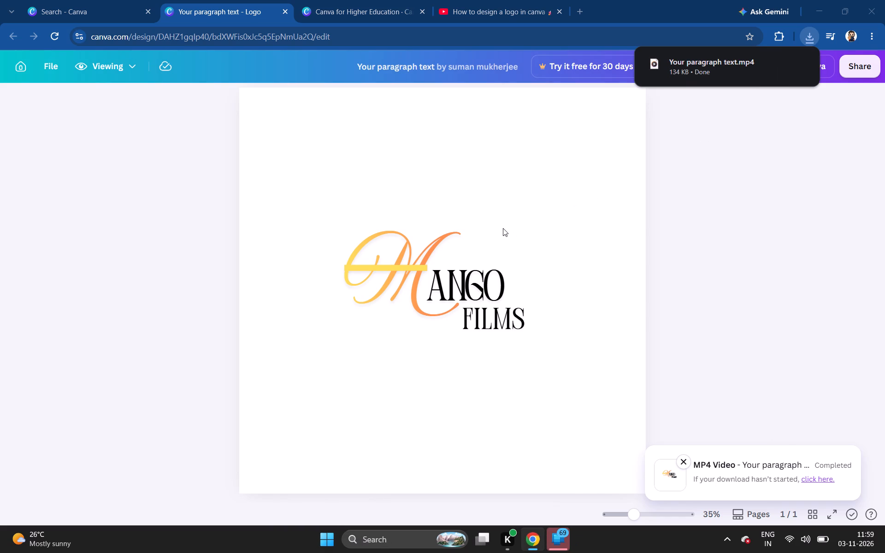
pyautogui.scroll(-5, 503, 227)
pyautogui.scroll(2, 502, 226)
pyautogui.click(10, 70)
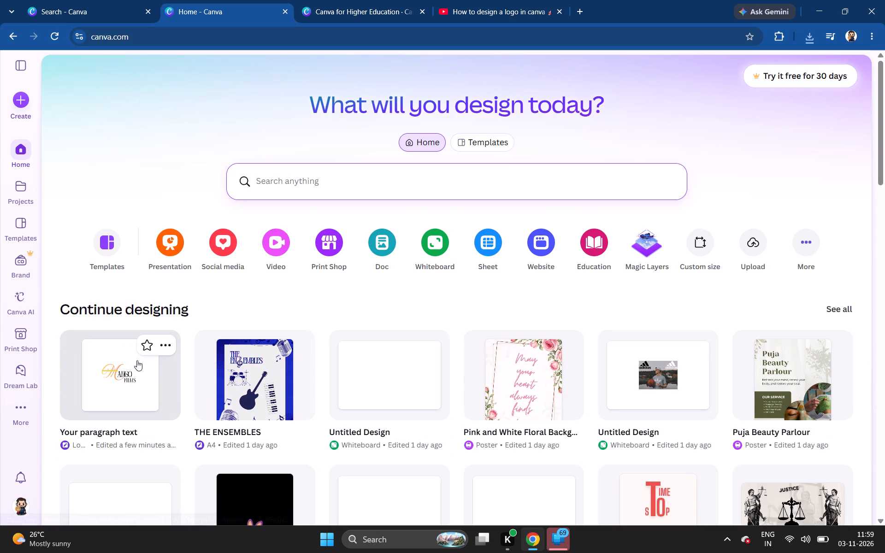
pyautogui.click(137, 361)
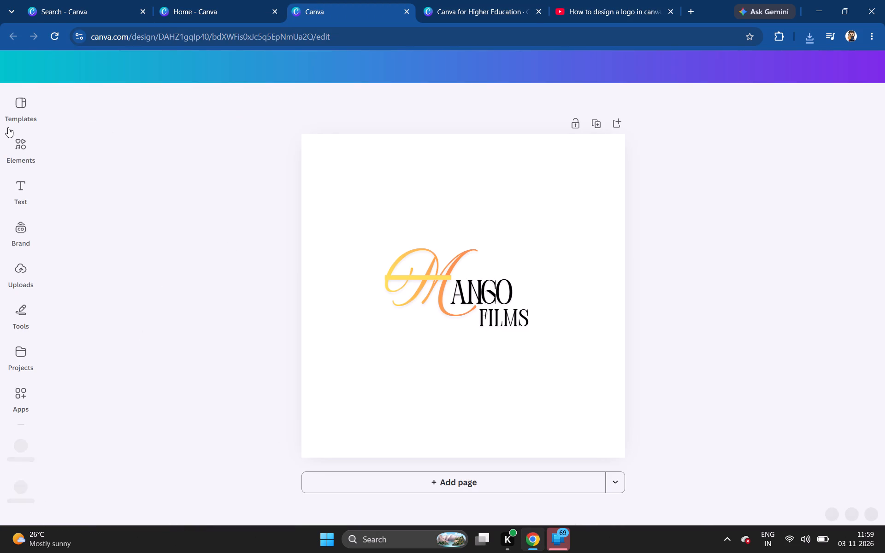
# Search the Canva apps for "MOCKUP" and open the Mockups app.
pyautogui.click(27, 397)
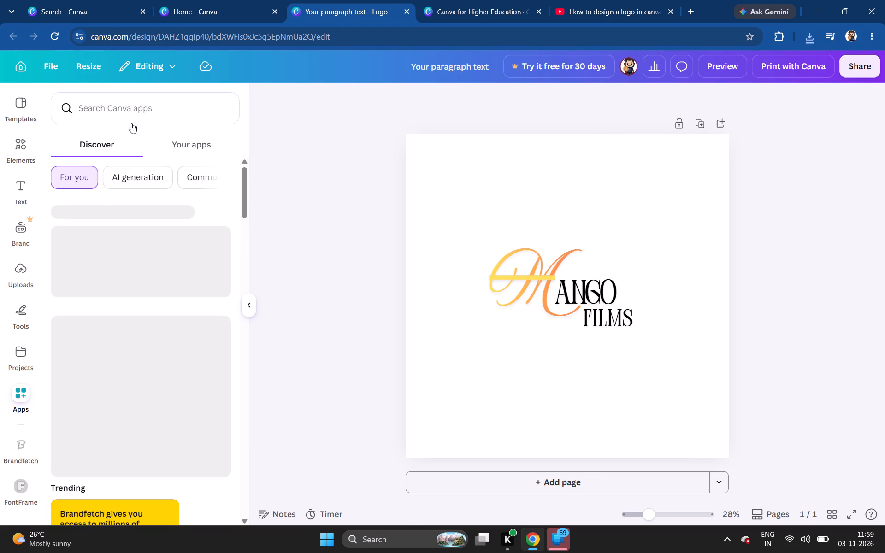
pyautogui.click(125, 120)
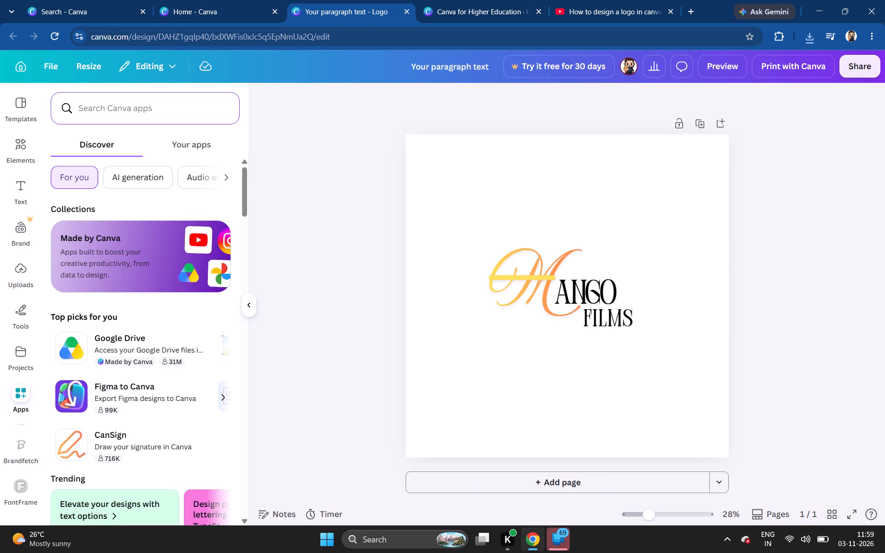
pyautogui.click(114, 112)
pyautogui.write('MOCKUP')
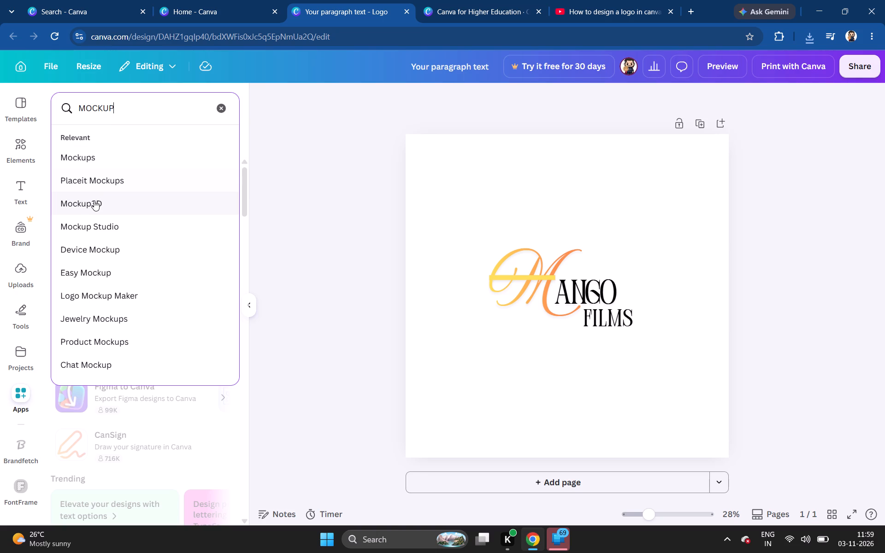
pyautogui.click(80, 163)
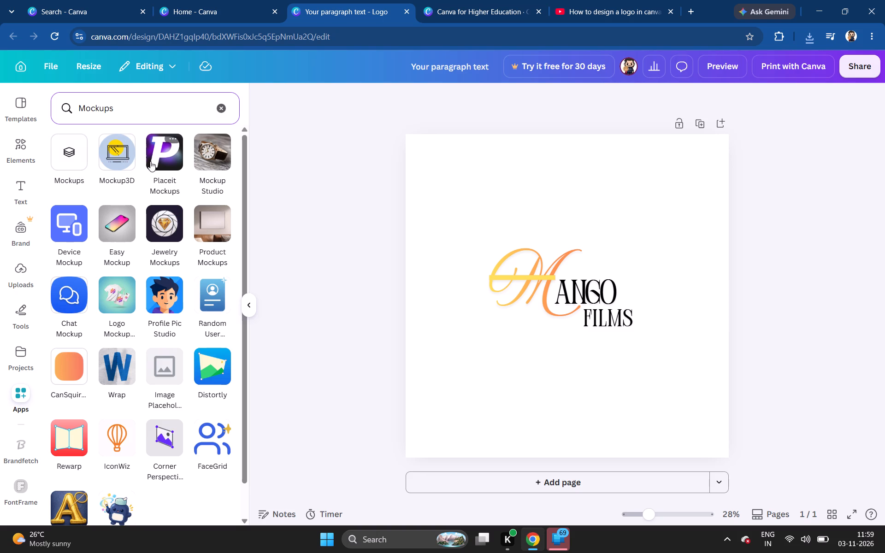
pyautogui.click(72, 172)
pyautogui.click(70, 162)
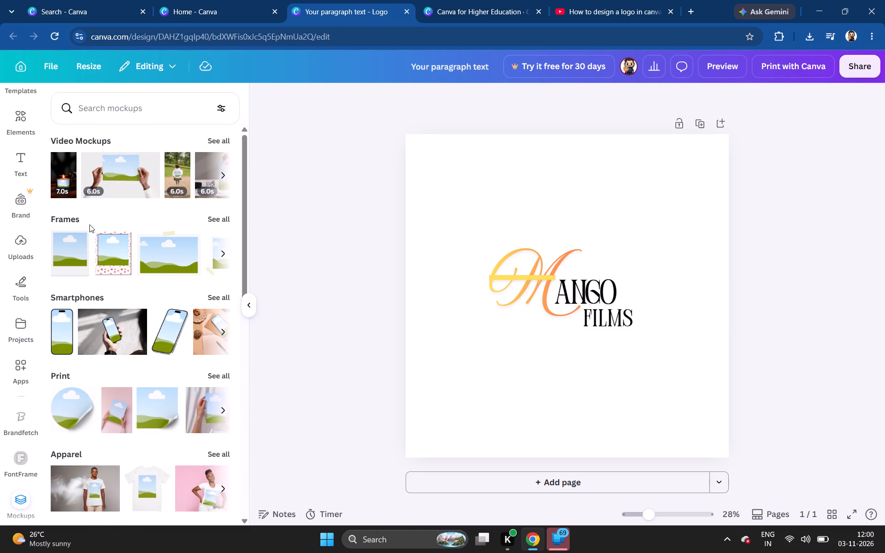
# Browse the mockup categories and open the full Video Mockups collection.
pyautogui.scroll(-9, 109, 325)
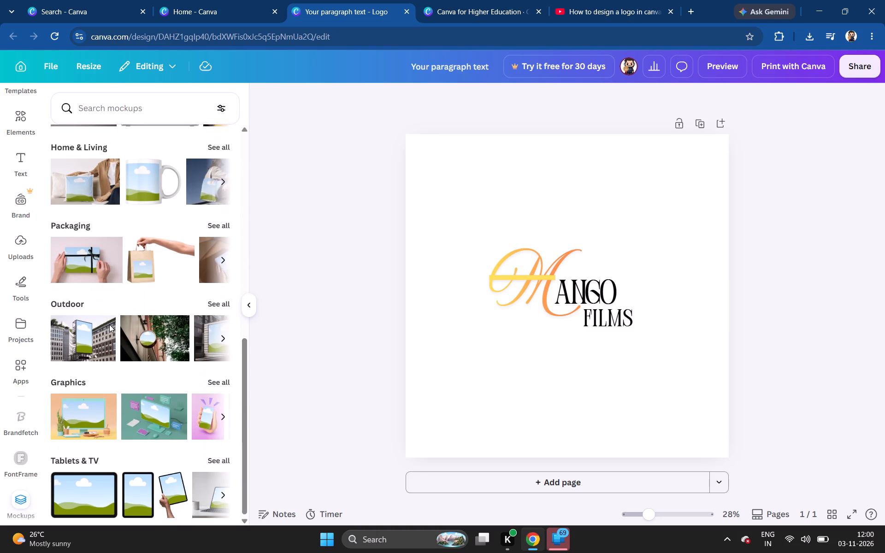
pyautogui.scroll(-3, 109, 324)
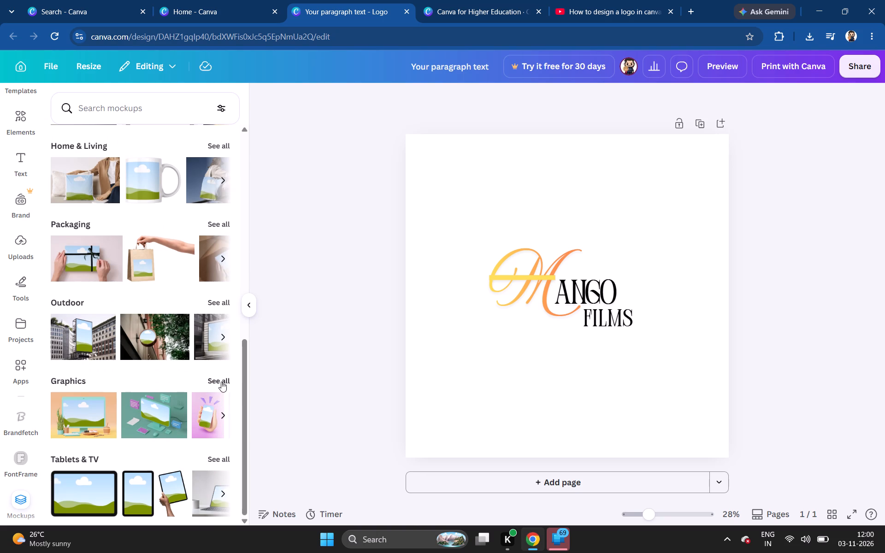
pyautogui.scroll(4, 141, 393)
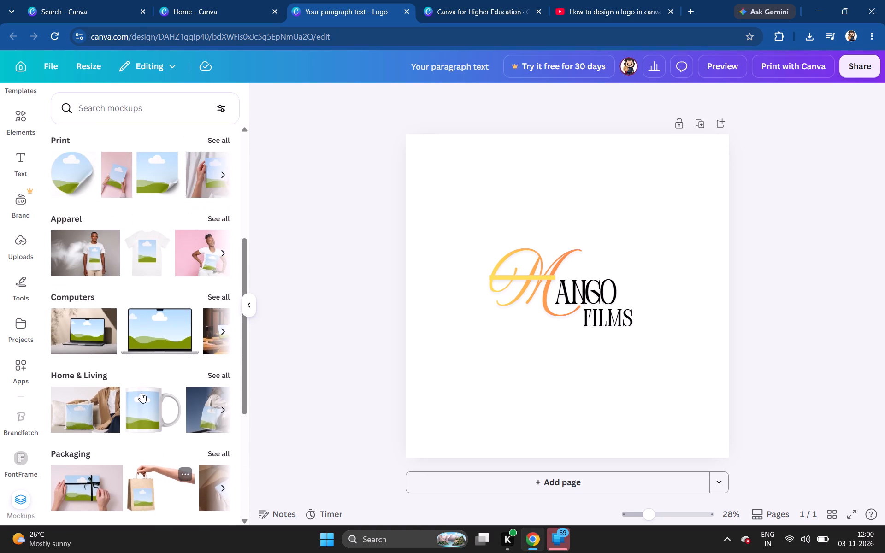
pyautogui.scroll(6, 141, 393)
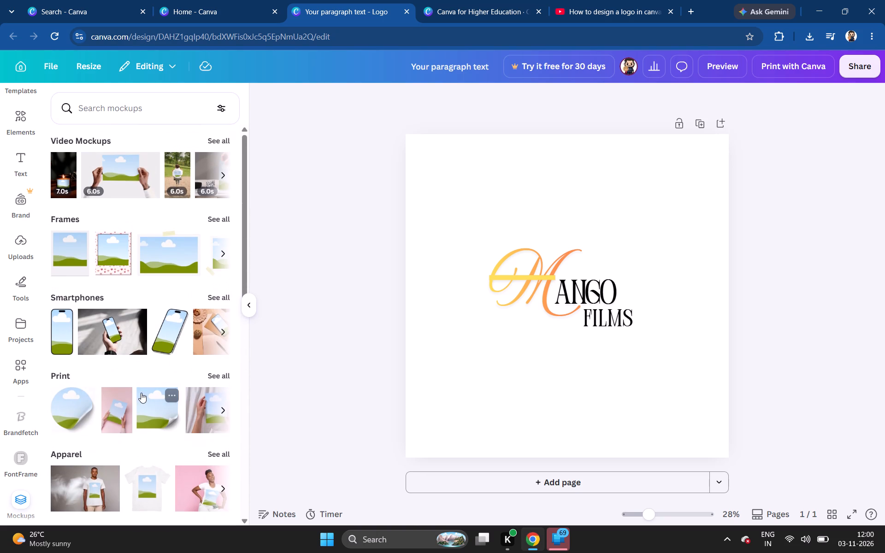
pyautogui.click(209, 141)
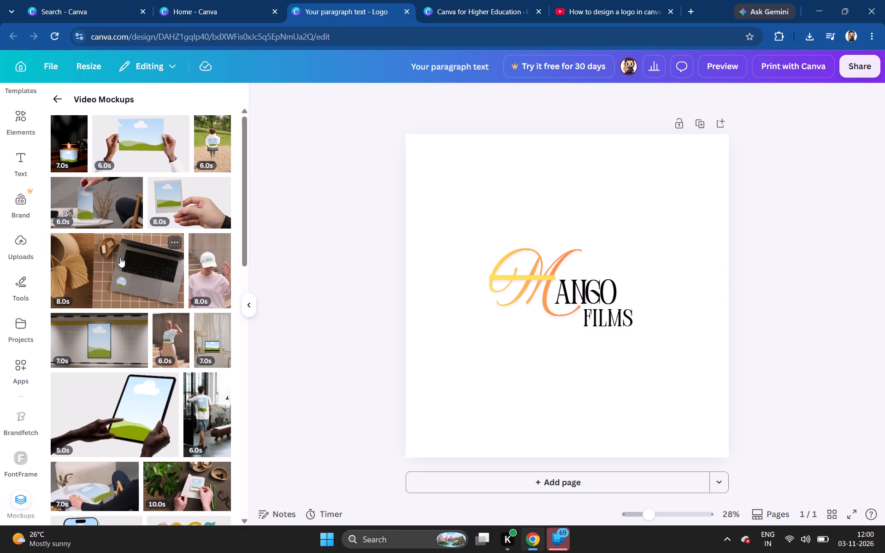
pyautogui.scroll(-2, 120, 257)
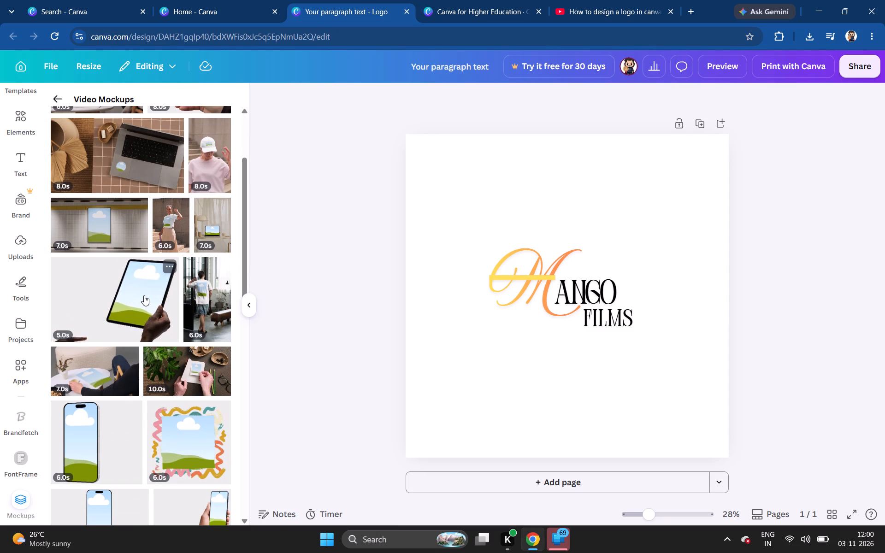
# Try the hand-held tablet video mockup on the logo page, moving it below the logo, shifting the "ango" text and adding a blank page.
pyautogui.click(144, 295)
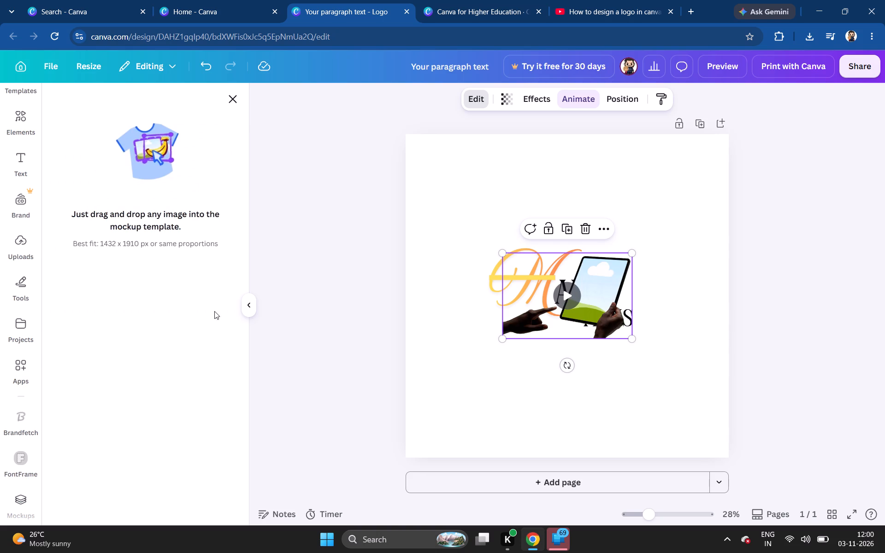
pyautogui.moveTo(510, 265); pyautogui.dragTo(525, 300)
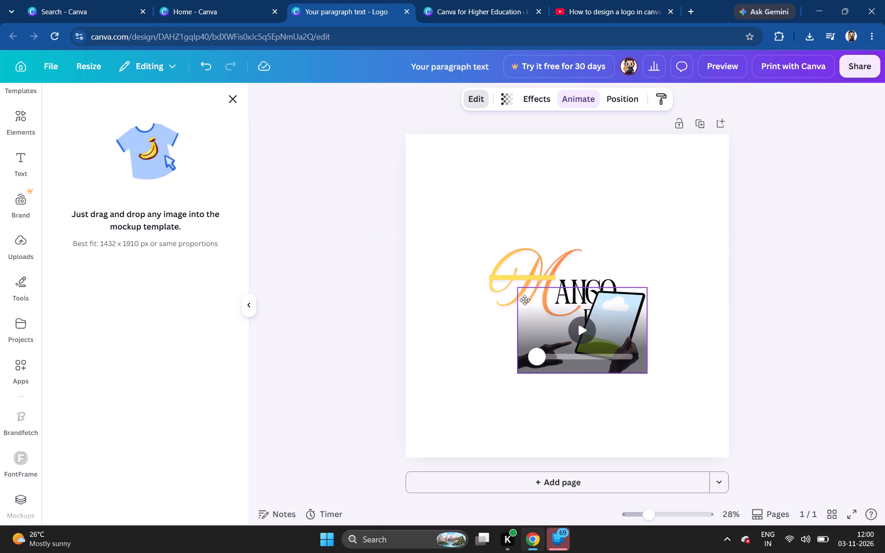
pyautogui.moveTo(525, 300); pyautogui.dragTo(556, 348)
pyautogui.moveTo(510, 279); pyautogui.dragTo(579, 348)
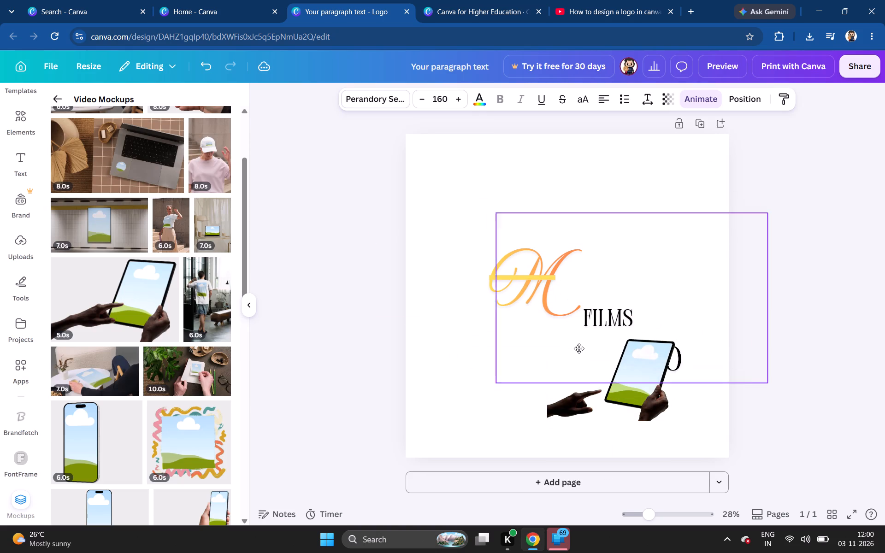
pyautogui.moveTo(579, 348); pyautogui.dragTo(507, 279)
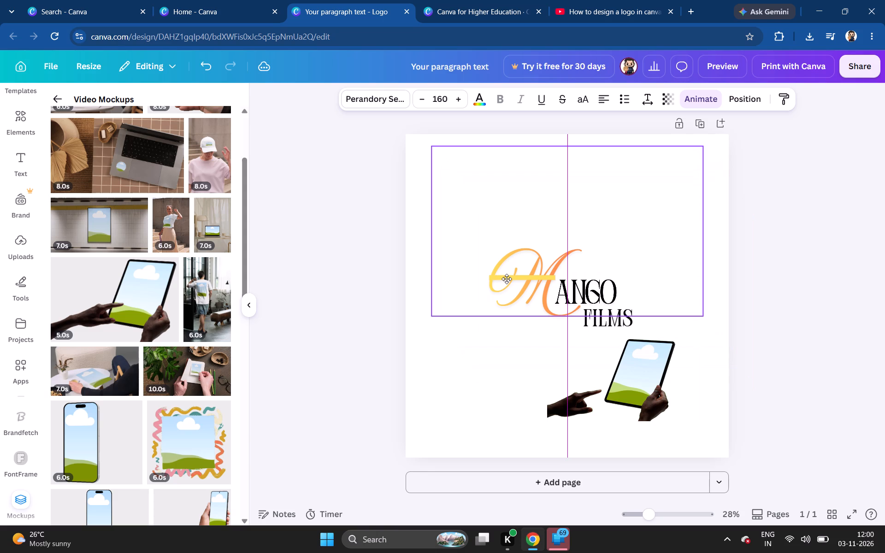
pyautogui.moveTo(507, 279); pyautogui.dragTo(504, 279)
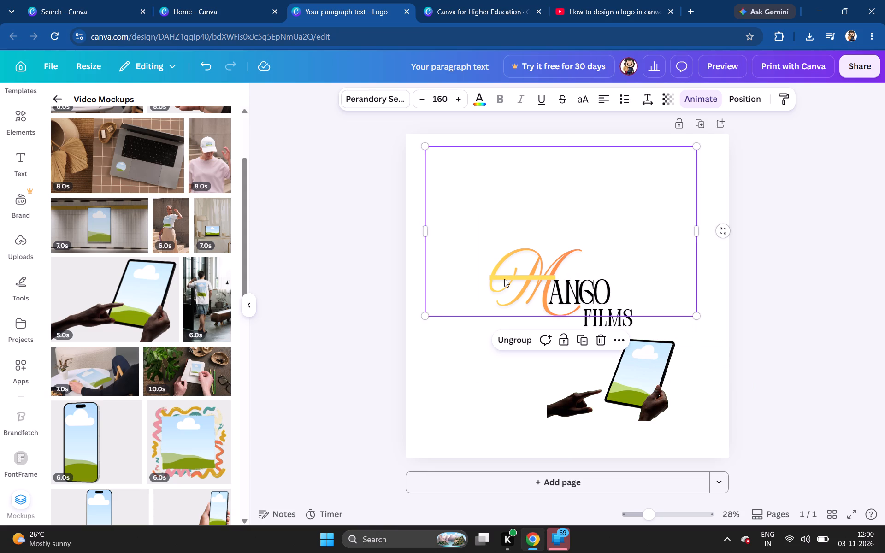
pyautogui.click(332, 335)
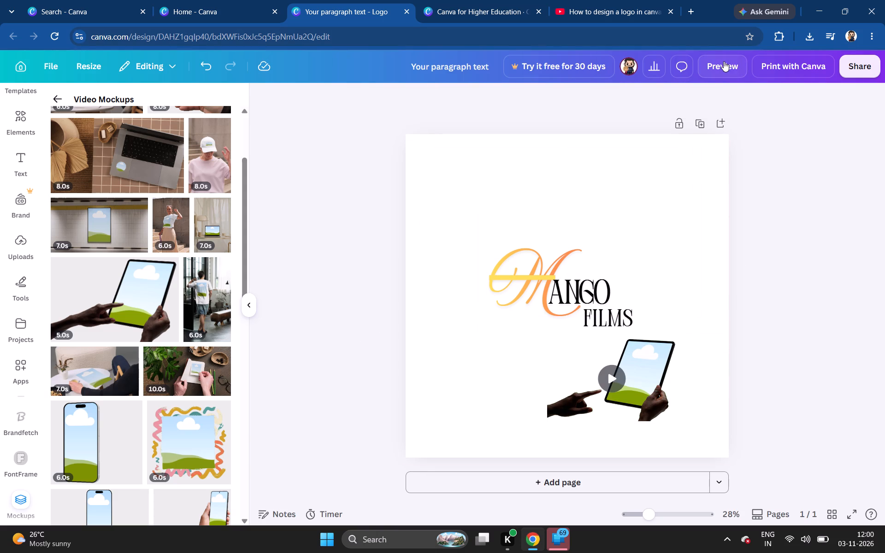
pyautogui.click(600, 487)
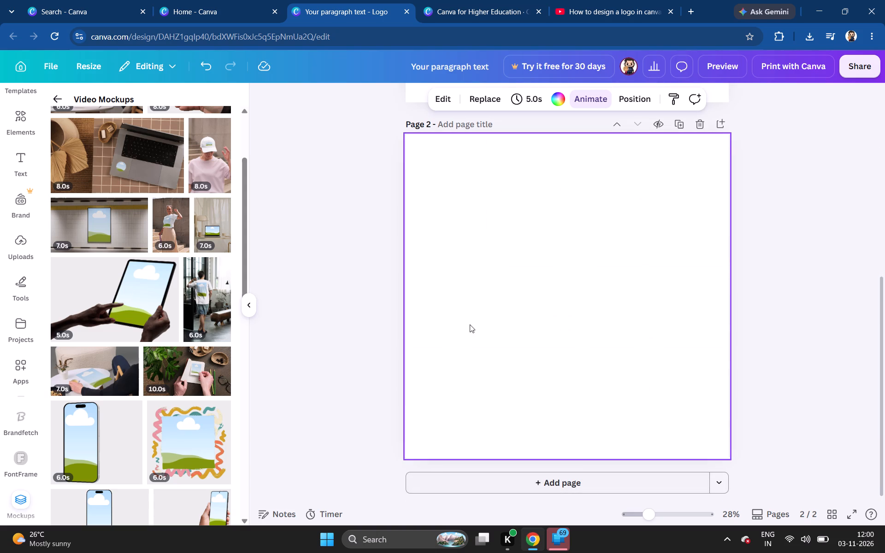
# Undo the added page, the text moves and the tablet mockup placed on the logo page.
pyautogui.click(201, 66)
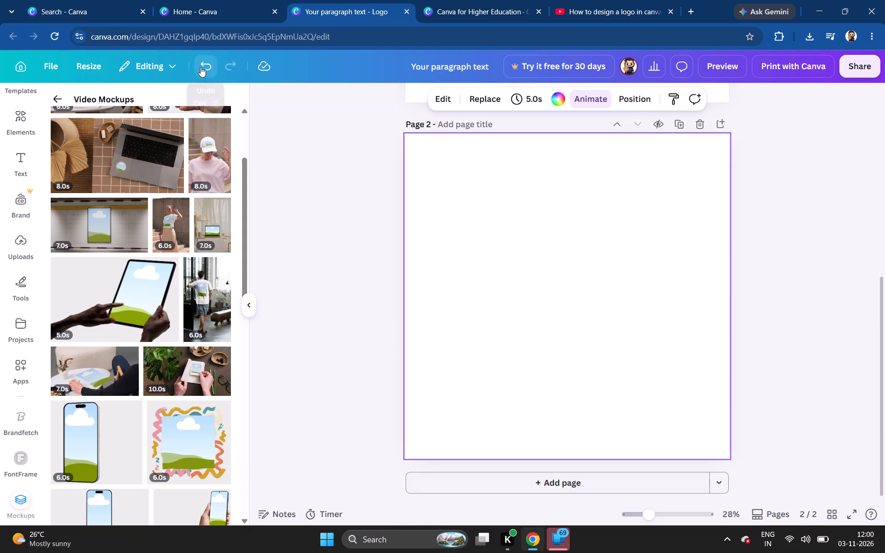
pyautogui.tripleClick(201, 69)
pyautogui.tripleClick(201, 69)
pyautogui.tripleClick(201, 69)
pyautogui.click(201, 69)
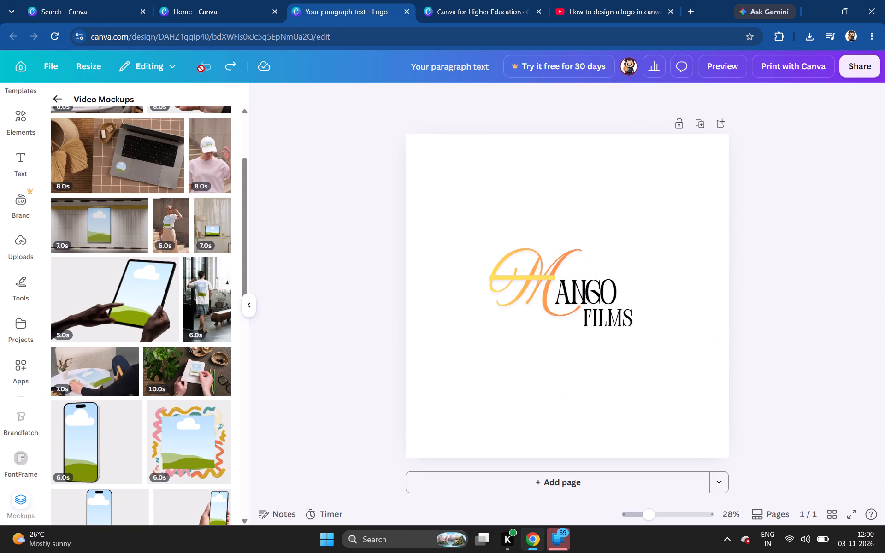
# Add a blank second page and insert the 5.0s hand-held tablet video mockup on it.
pyautogui.click(568, 480)
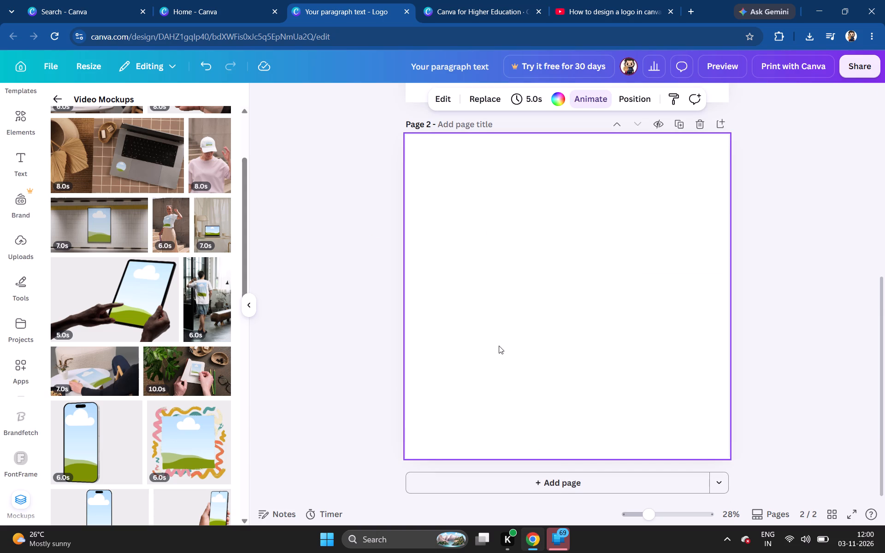
pyautogui.click(498, 341)
pyautogui.doubleClick(142, 321)
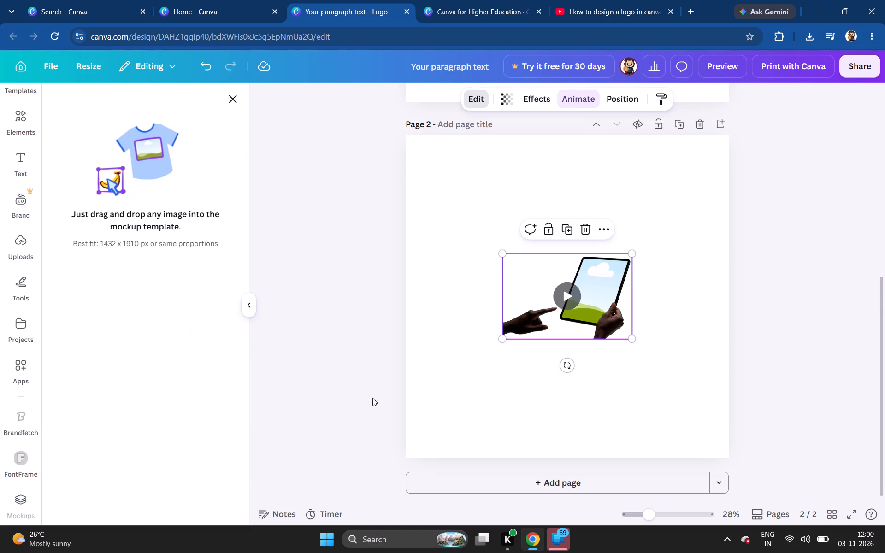
# Enlarge the tablet mockup on page 2 to about 2,657 by 1,759 and align it with the page's bottom-right corner.
pyautogui.moveTo(633, 340); pyautogui.dragTo(663, 372)
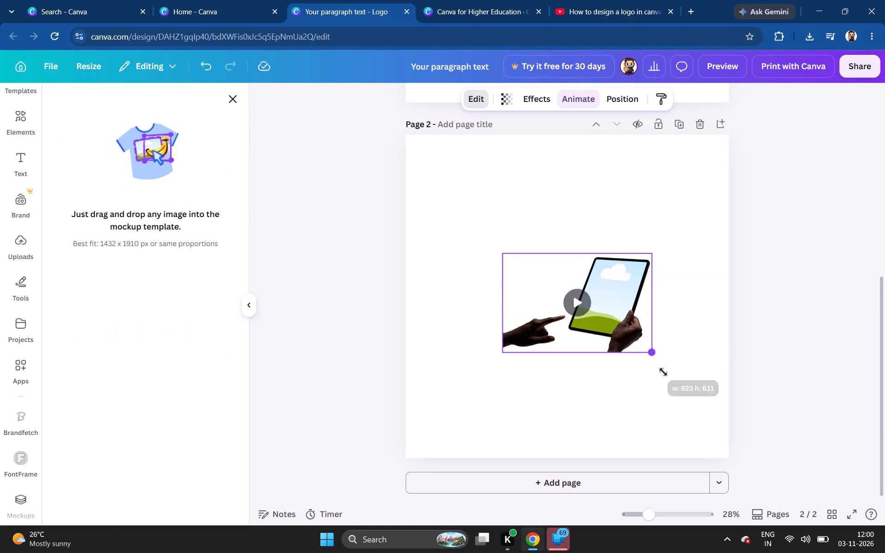
pyautogui.moveTo(663, 372); pyautogui.dragTo(784, 500)
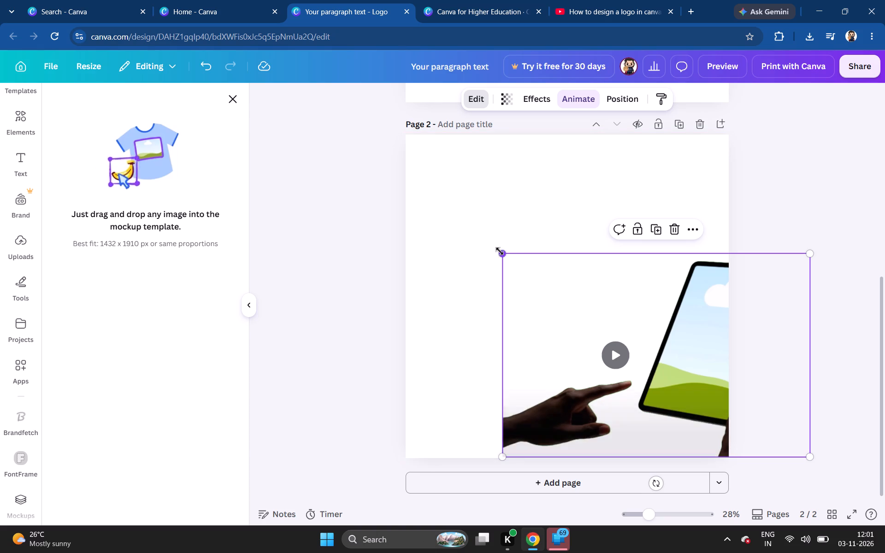
pyautogui.moveTo(500, 251); pyautogui.dragTo(286, 168)
pyautogui.moveTo(616, 255); pyautogui.dragTo(529, 266)
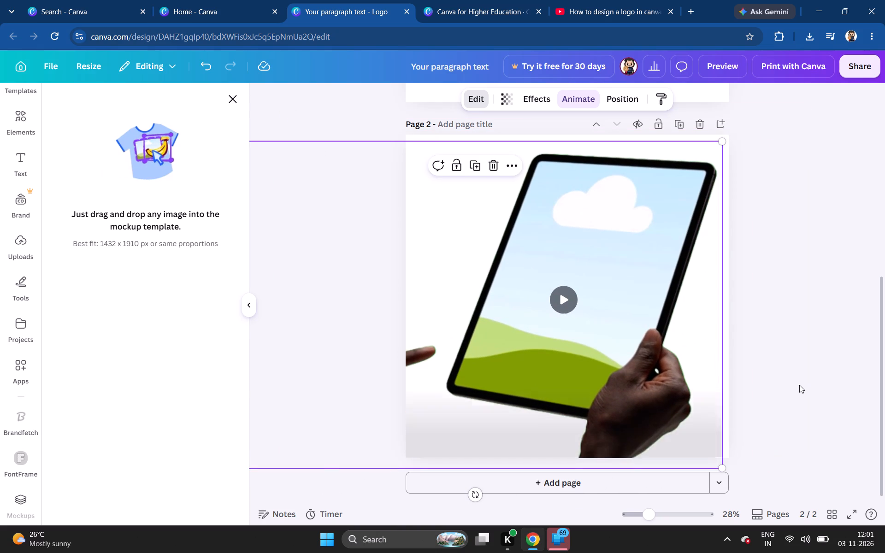
pyautogui.moveTo(724, 465); pyautogui.dragTo(669, 406)
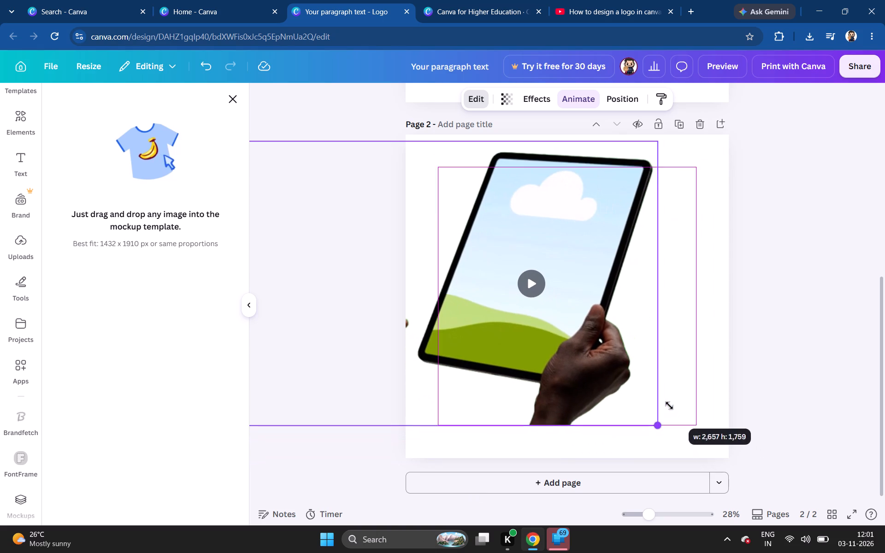
pyautogui.moveTo(669, 406); pyautogui.dragTo(668, 406)
pyautogui.moveTo(547, 329); pyautogui.dragTo(619, 354)
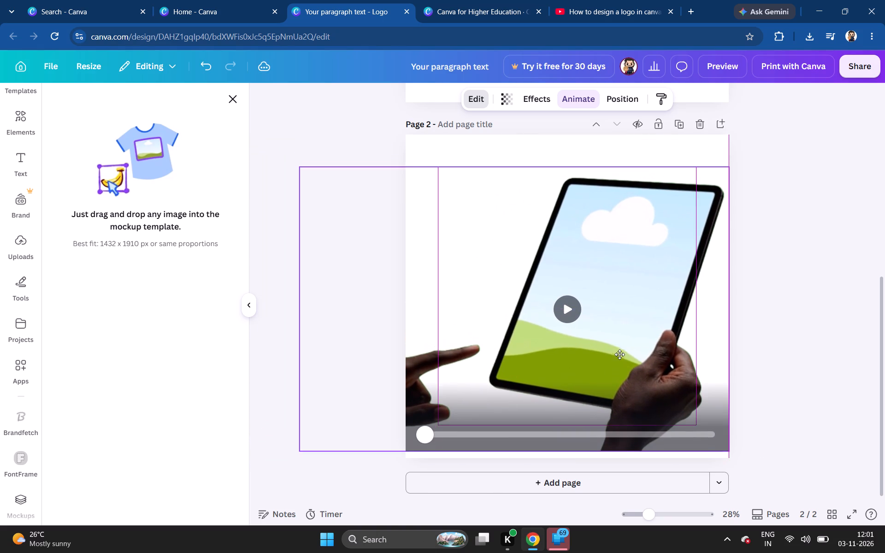
pyautogui.moveTo(619, 354); pyautogui.dragTo(620, 365)
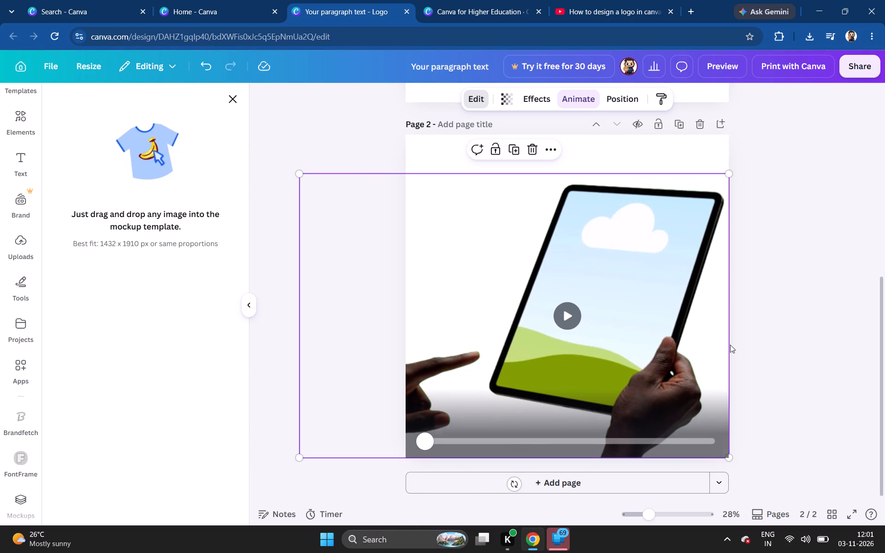
# Play the tablet mockup video on page 2 to preview its hand motion.
pyautogui.click(792, 333)
pyautogui.click(565, 313)
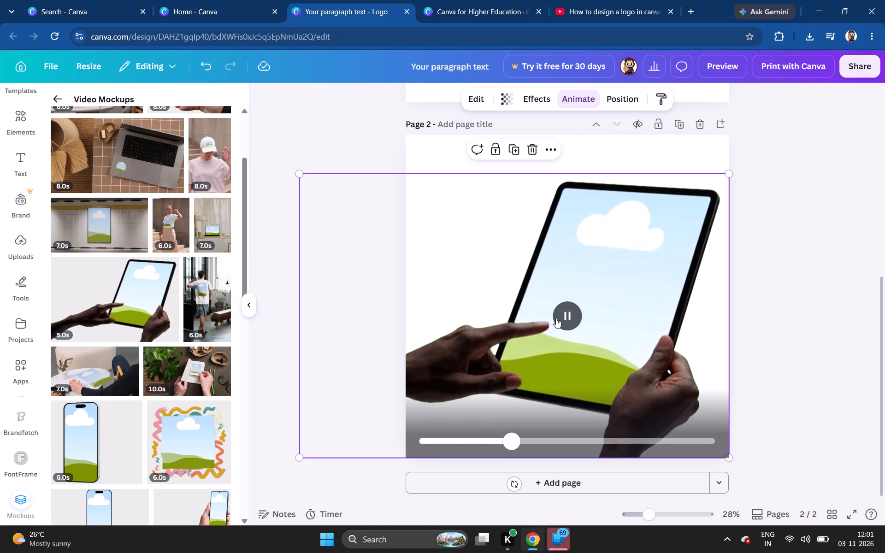
pyautogui.click(588, 294)
pyautogui.rightClick(588, 294)
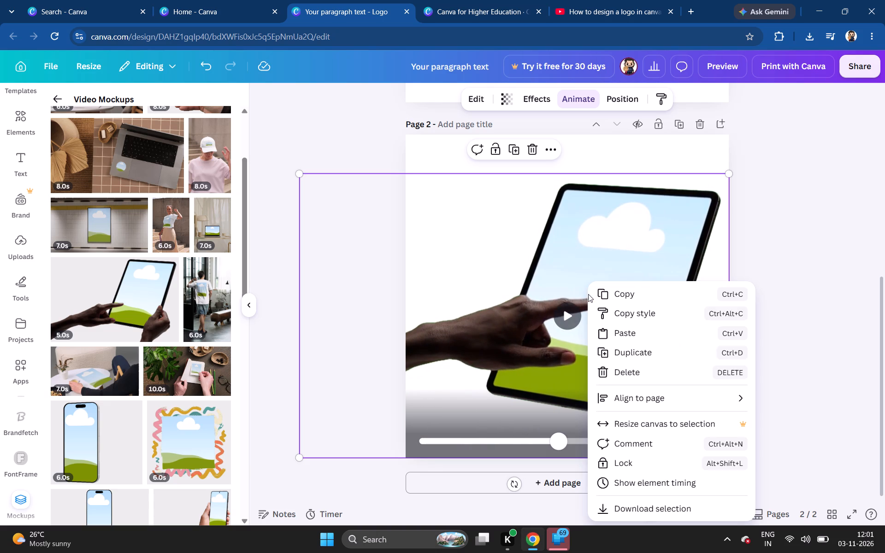
pyautogui.click(585, 235)
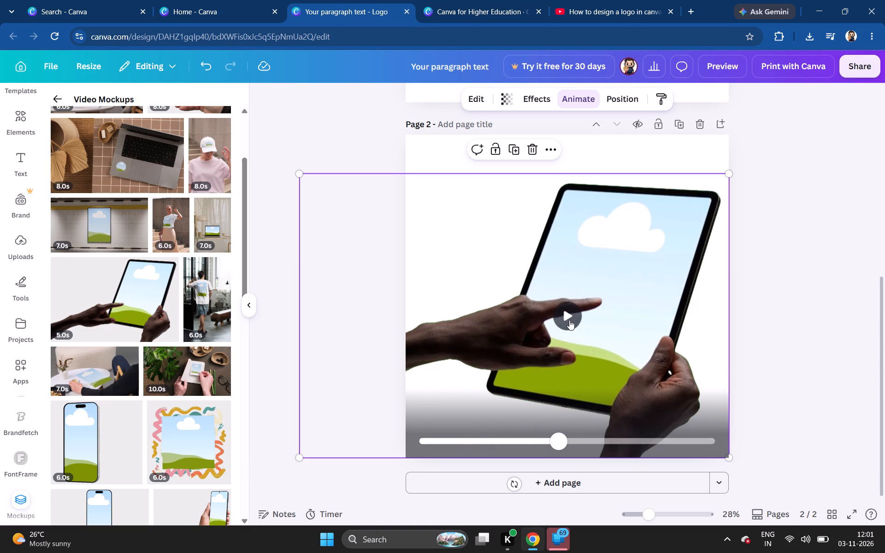
pyautogui.click(569, 320)
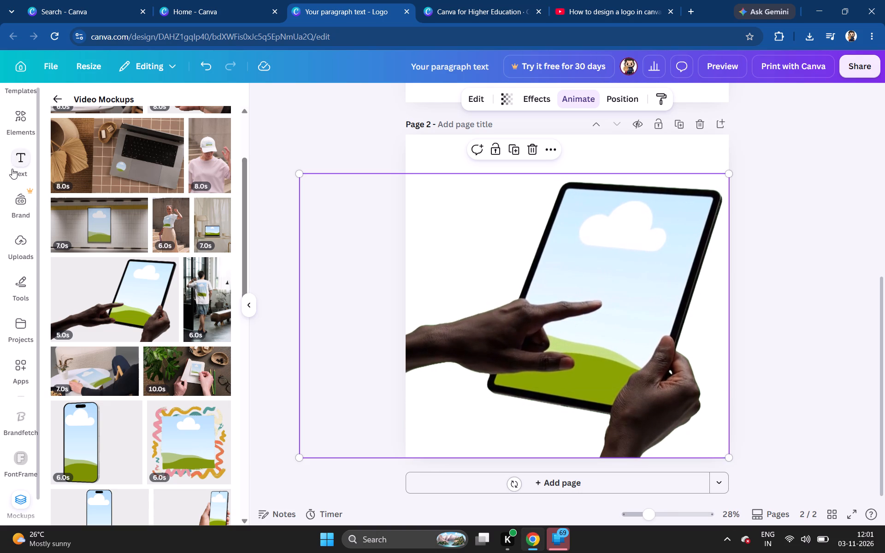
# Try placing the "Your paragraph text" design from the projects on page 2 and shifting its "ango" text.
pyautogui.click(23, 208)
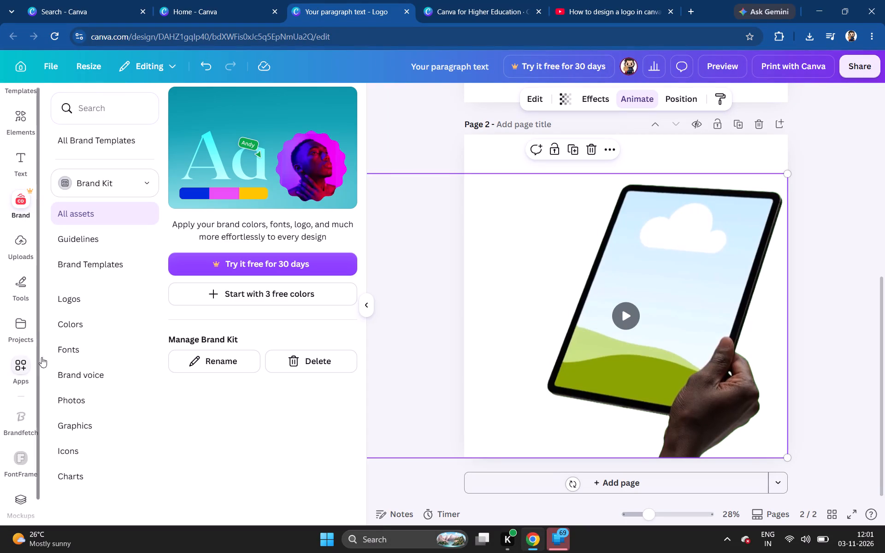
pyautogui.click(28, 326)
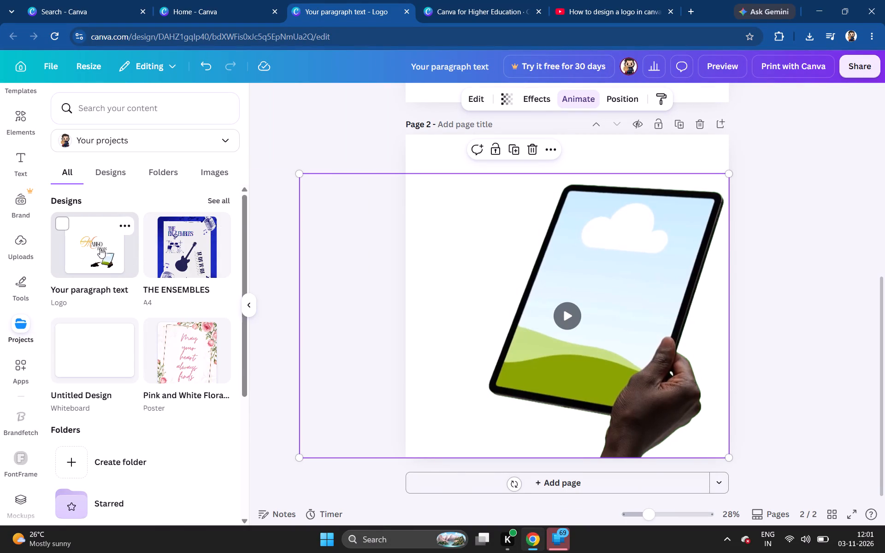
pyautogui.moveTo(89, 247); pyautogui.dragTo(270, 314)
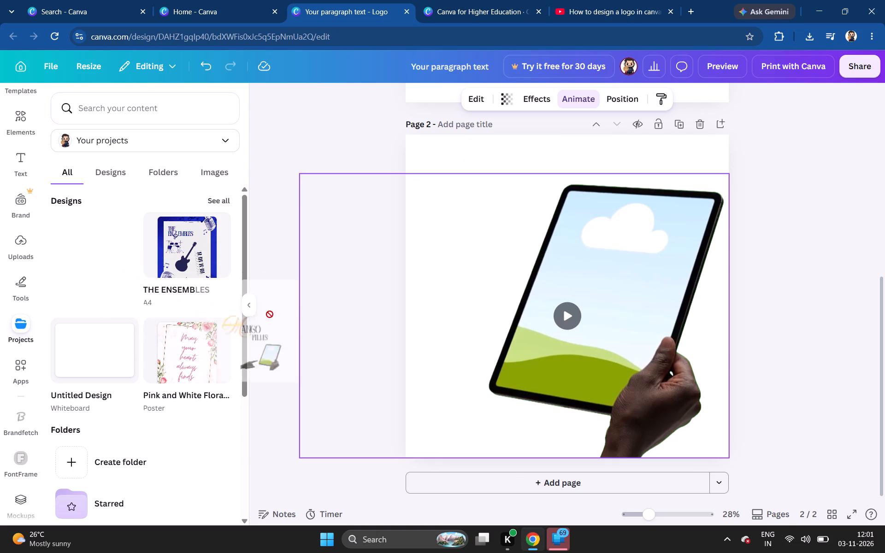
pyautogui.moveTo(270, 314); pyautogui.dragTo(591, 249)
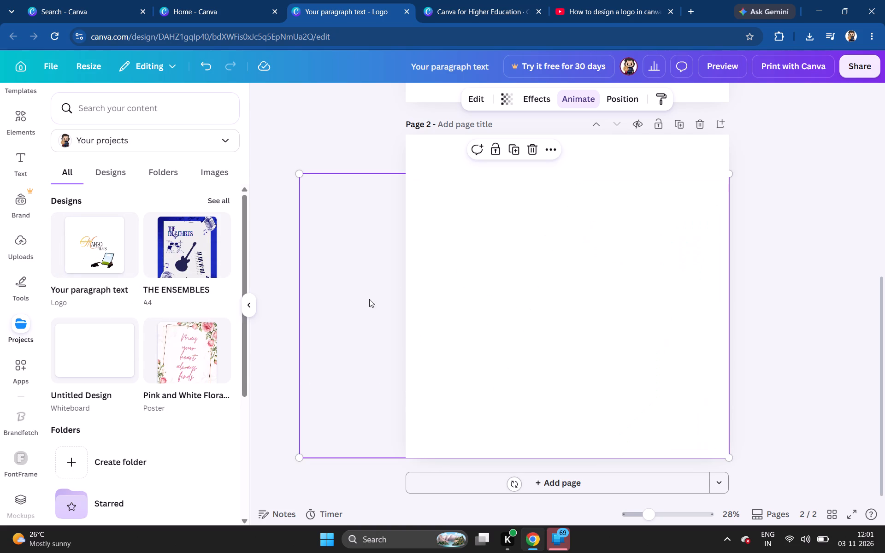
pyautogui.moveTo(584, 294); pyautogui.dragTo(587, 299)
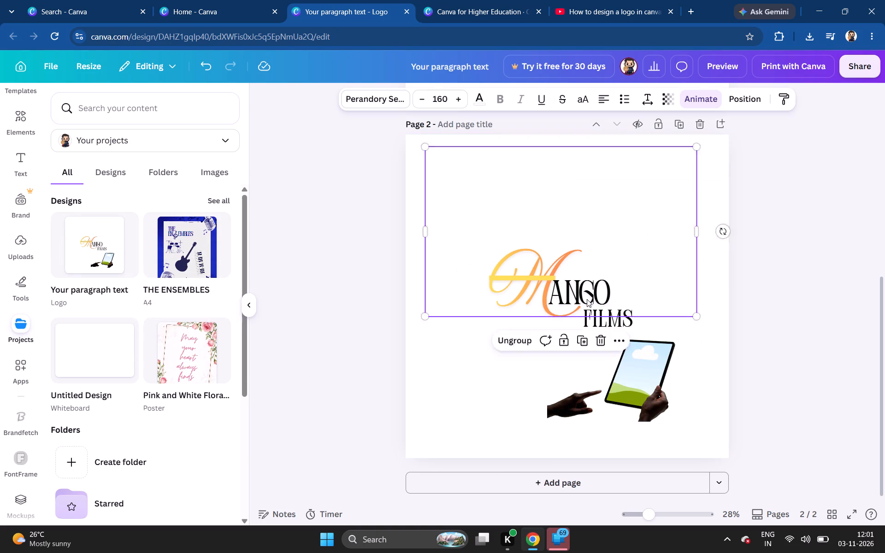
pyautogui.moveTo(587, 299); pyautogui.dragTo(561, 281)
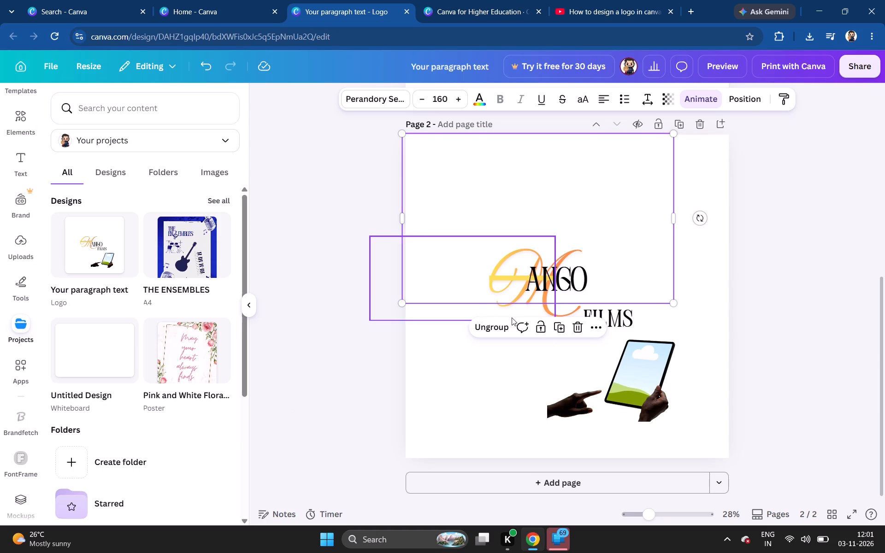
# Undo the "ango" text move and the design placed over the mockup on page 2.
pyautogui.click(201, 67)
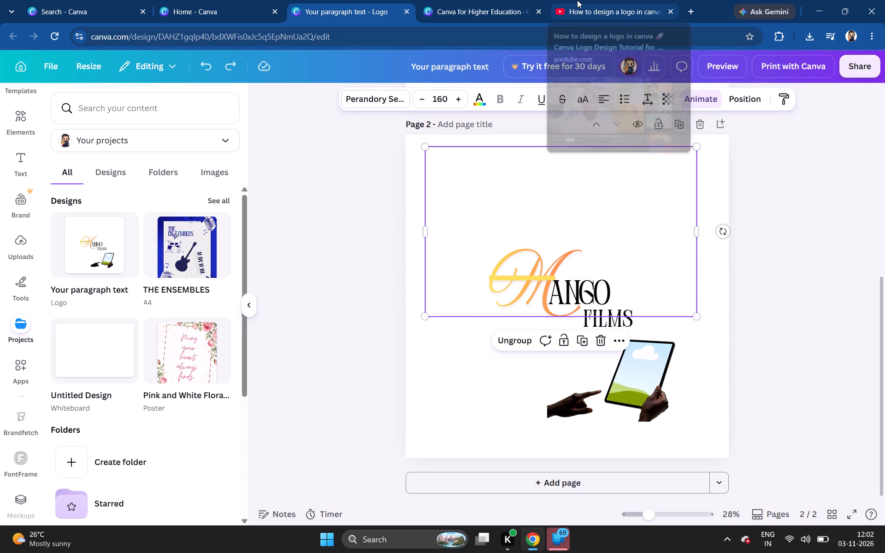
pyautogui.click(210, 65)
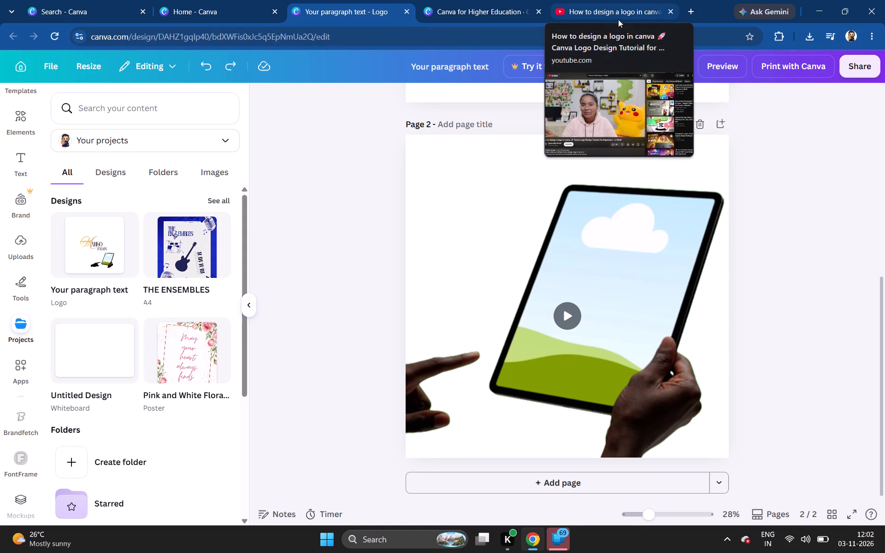
# Switch to the YouTube logo tutorial and review its Creating Mockups chapter, going back from 9:06 to 8:40.
pyautogui.click(618, 19)
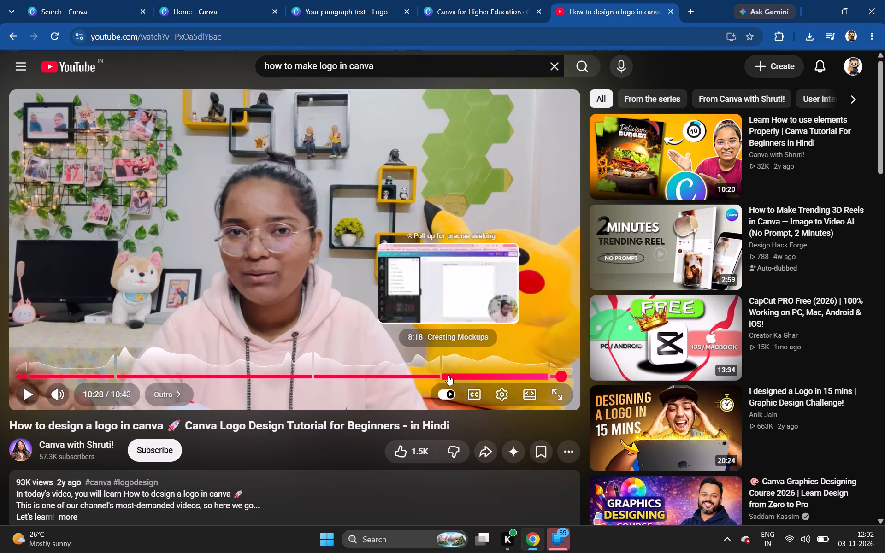
pyautogui.click(489, 373)
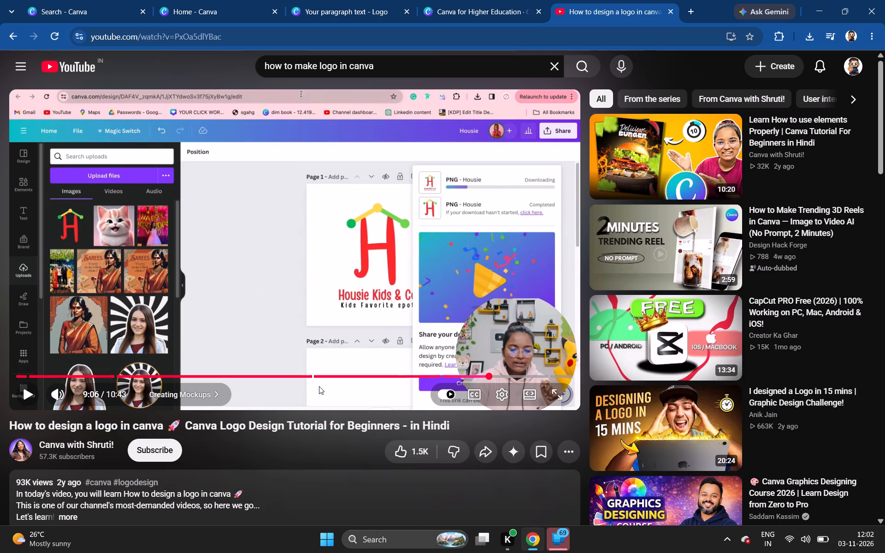
pyautogui.click(467, 372)
pyautogui.click(428, 333)
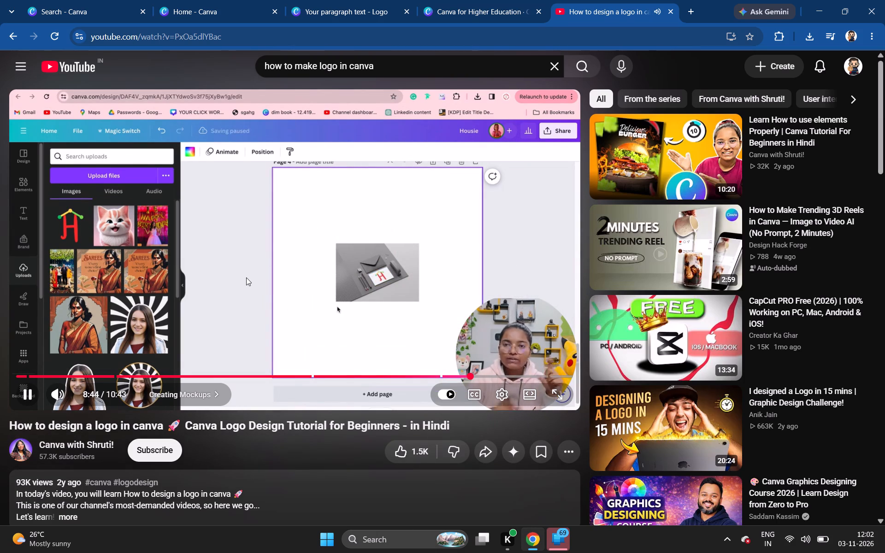
pyautogui.click(269, 278)
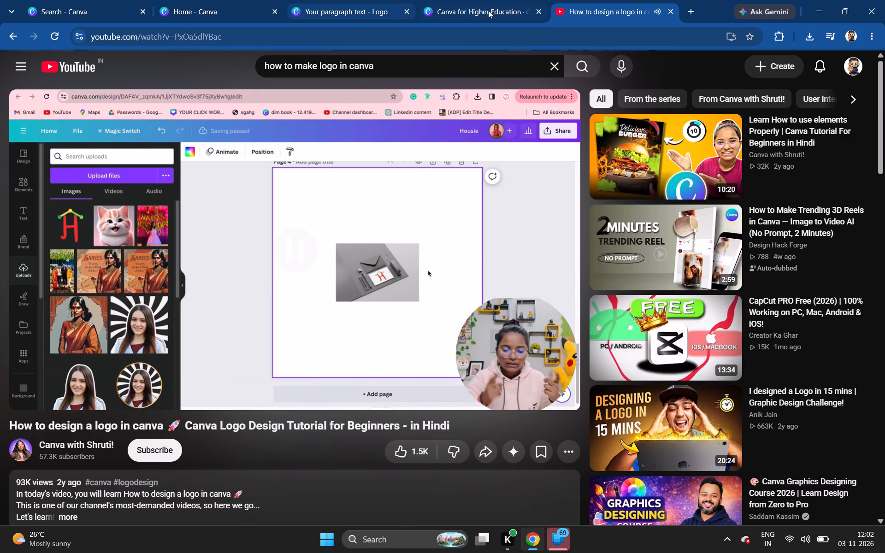
# Return to the Canva logo design and upload the "Your paragraph text" MP4 file from Downloads.
pyautogui.click(489, 9)
pyautogui.click(348, 3)
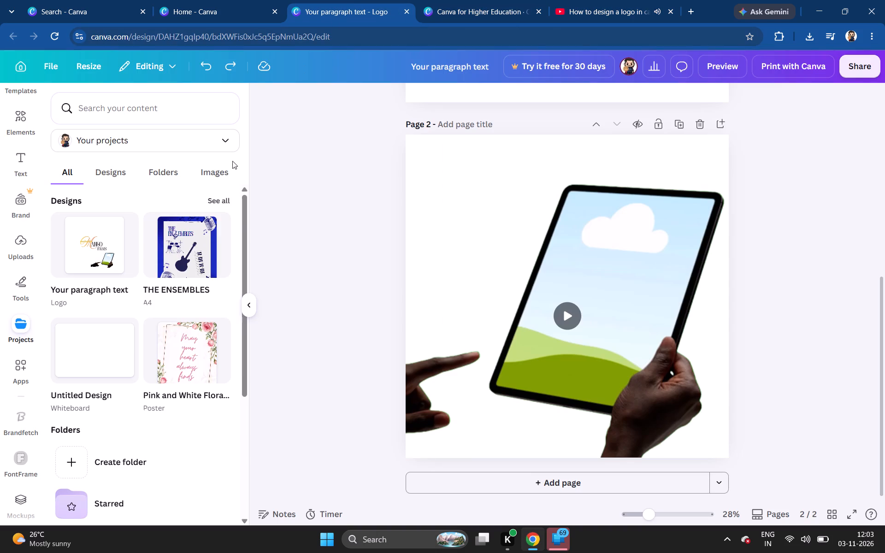
pyautogui.scroll(-4, 32, 335)
pyautogui.scroll(1, 32, 333)
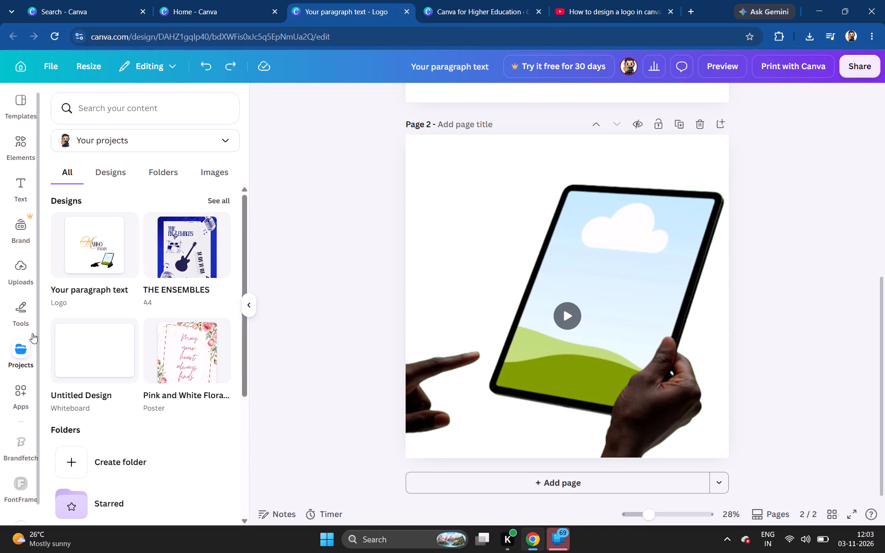
pyautogui.click(32, 280)
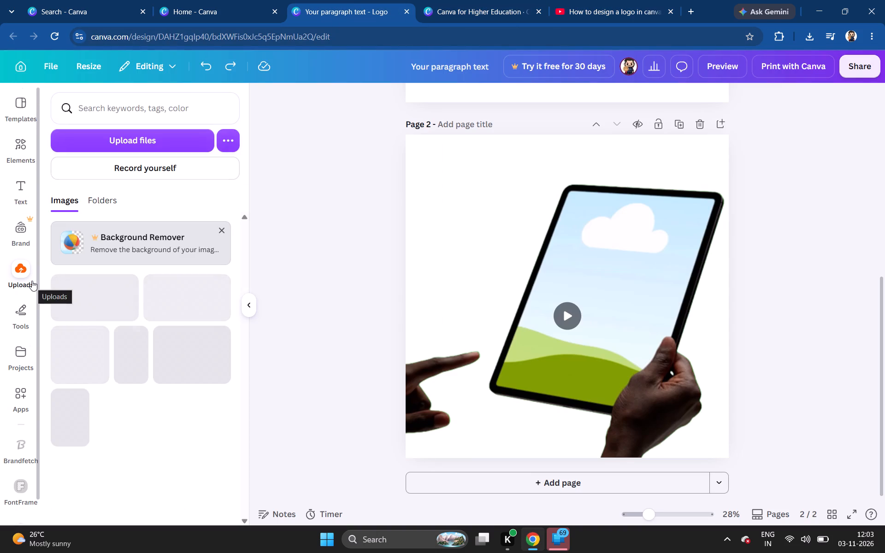
pyautogui.click(135, 134)
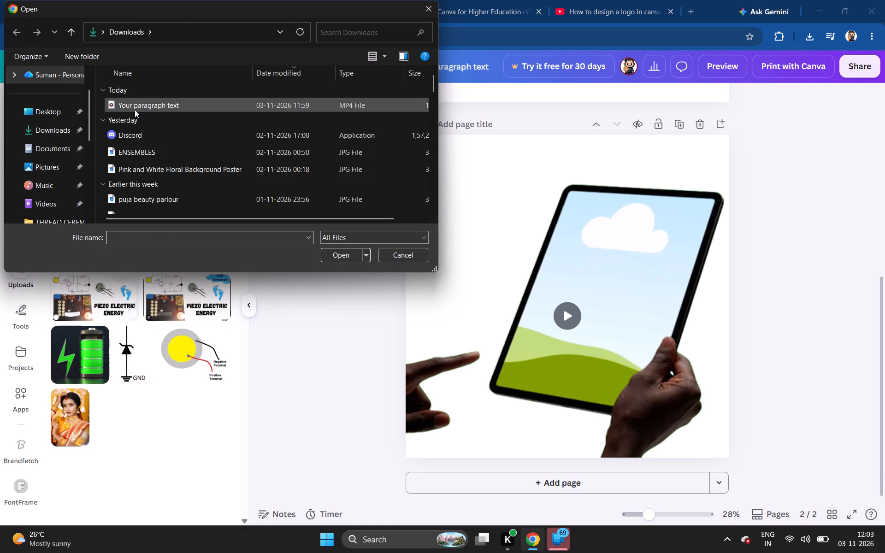
pyautogui.click(135, 110)
pyautogui.click(336, 258)
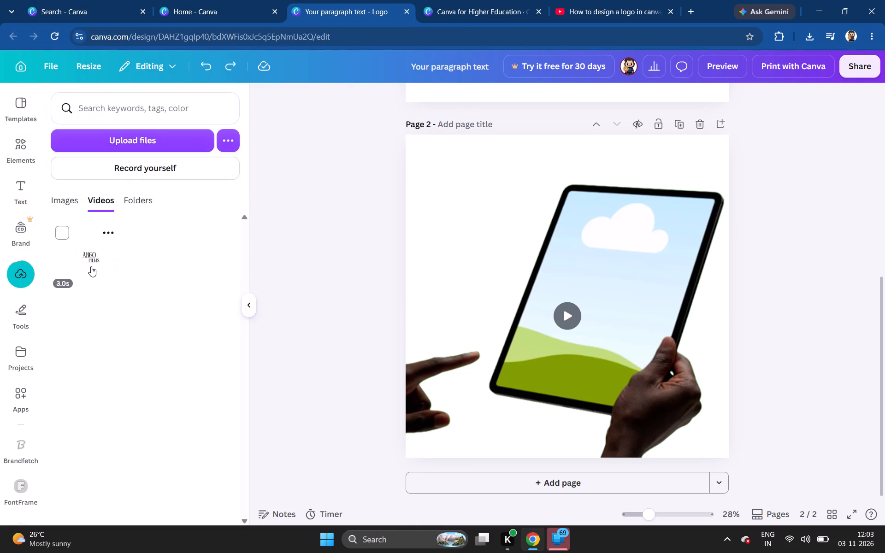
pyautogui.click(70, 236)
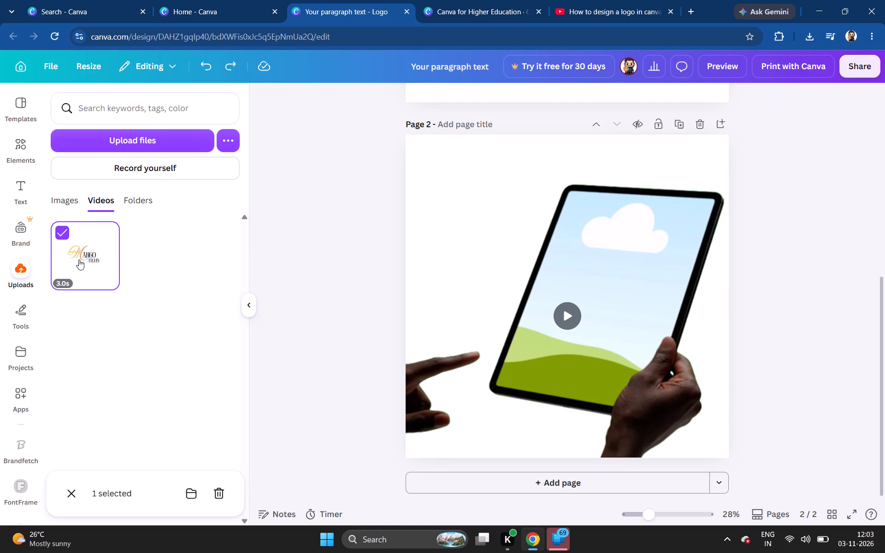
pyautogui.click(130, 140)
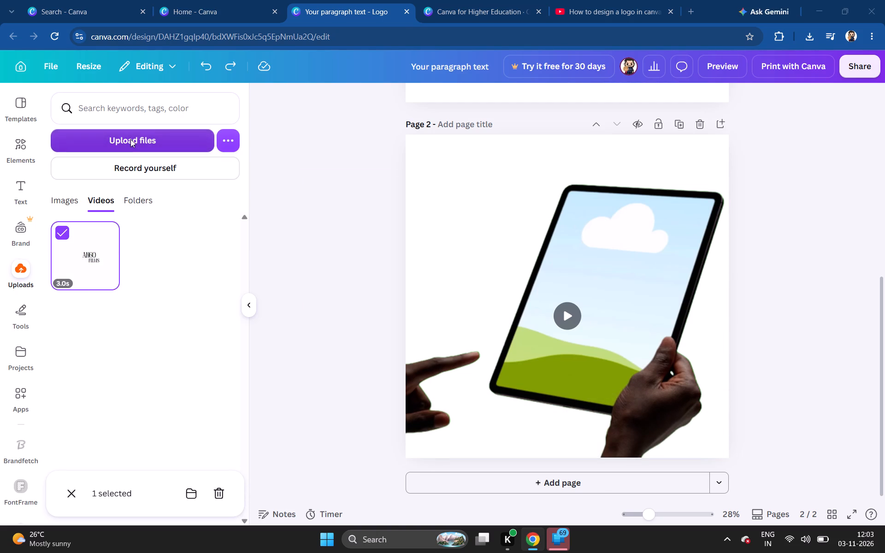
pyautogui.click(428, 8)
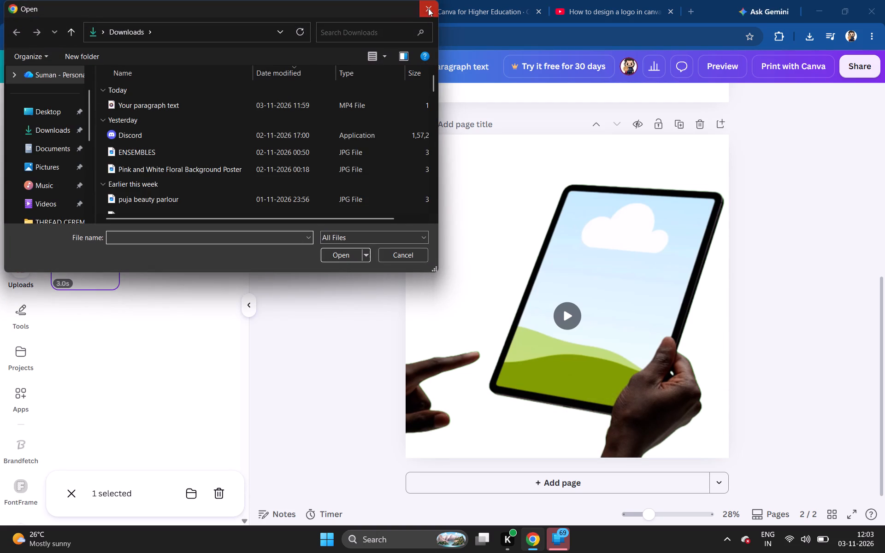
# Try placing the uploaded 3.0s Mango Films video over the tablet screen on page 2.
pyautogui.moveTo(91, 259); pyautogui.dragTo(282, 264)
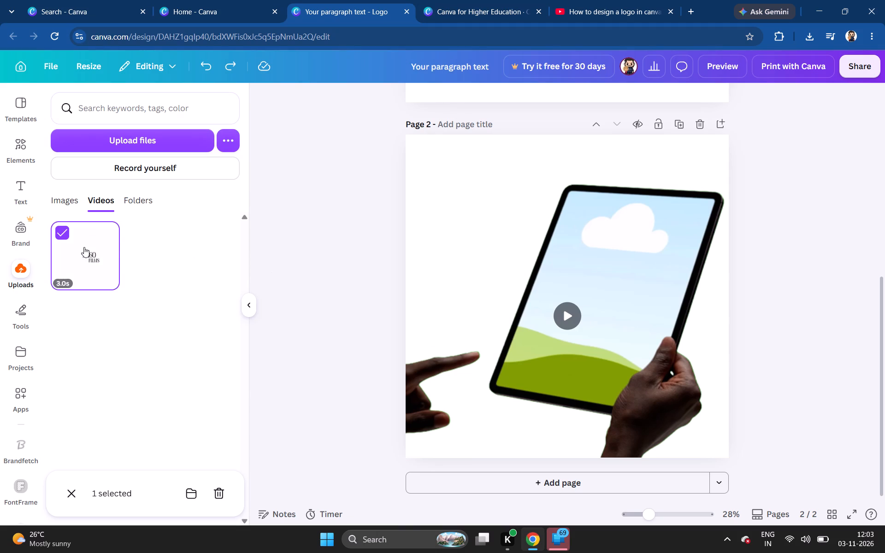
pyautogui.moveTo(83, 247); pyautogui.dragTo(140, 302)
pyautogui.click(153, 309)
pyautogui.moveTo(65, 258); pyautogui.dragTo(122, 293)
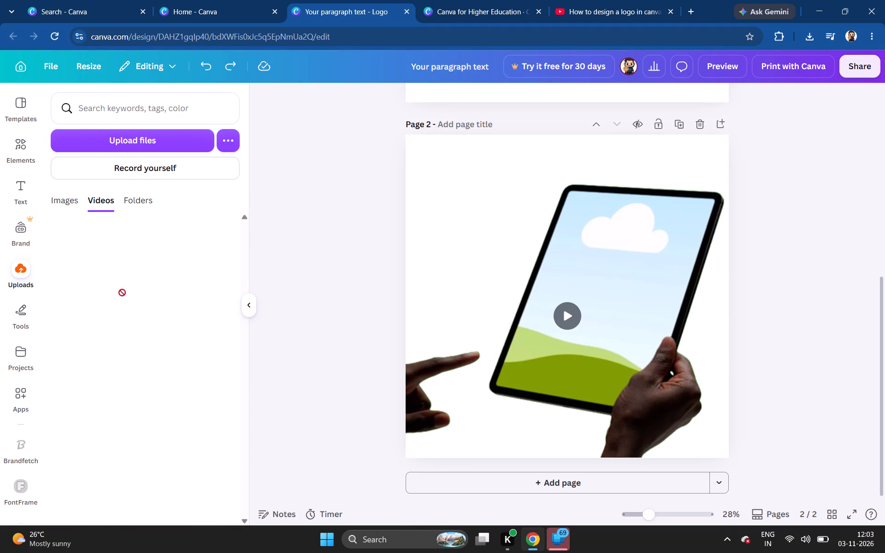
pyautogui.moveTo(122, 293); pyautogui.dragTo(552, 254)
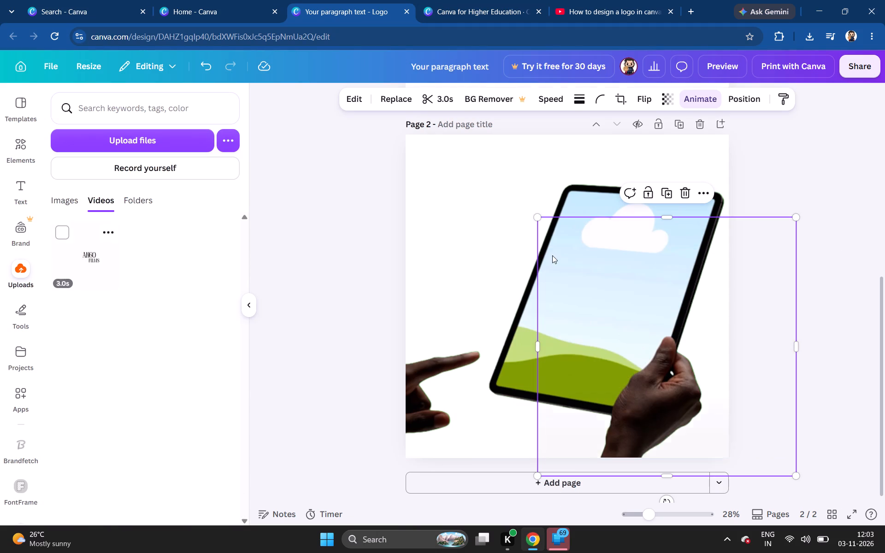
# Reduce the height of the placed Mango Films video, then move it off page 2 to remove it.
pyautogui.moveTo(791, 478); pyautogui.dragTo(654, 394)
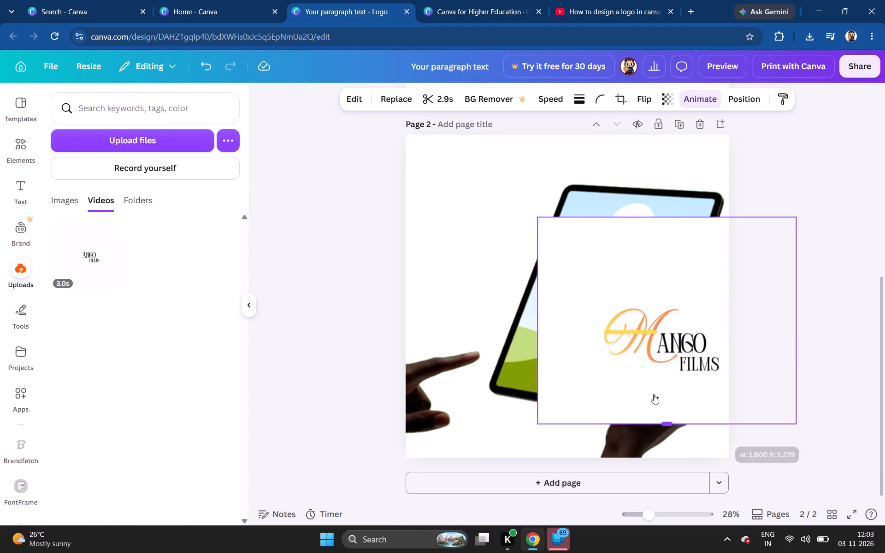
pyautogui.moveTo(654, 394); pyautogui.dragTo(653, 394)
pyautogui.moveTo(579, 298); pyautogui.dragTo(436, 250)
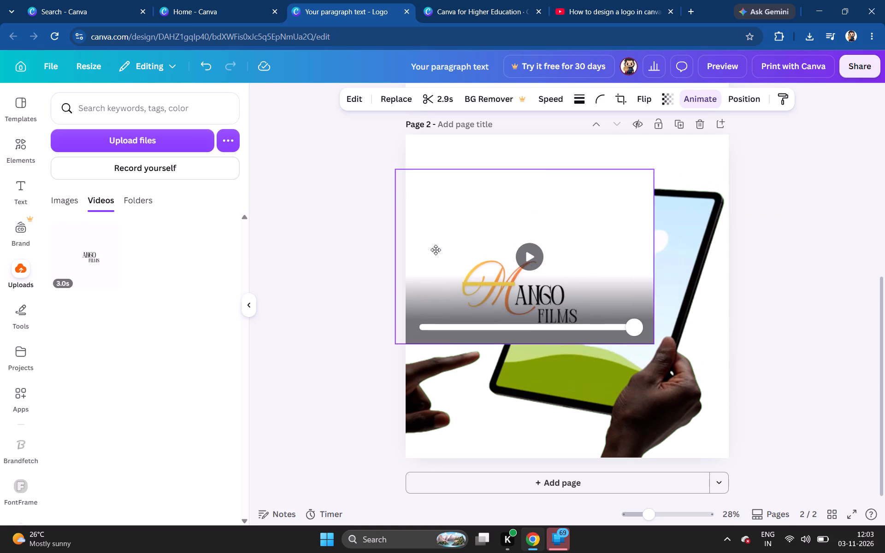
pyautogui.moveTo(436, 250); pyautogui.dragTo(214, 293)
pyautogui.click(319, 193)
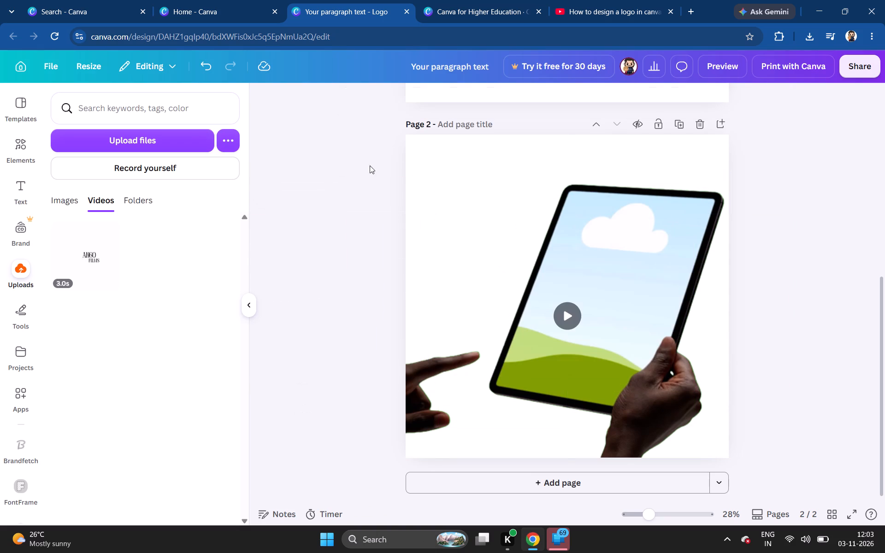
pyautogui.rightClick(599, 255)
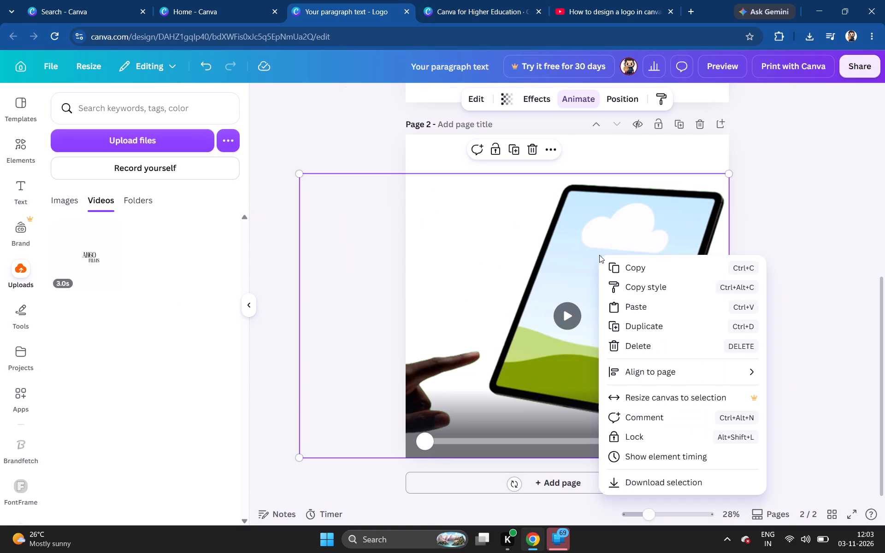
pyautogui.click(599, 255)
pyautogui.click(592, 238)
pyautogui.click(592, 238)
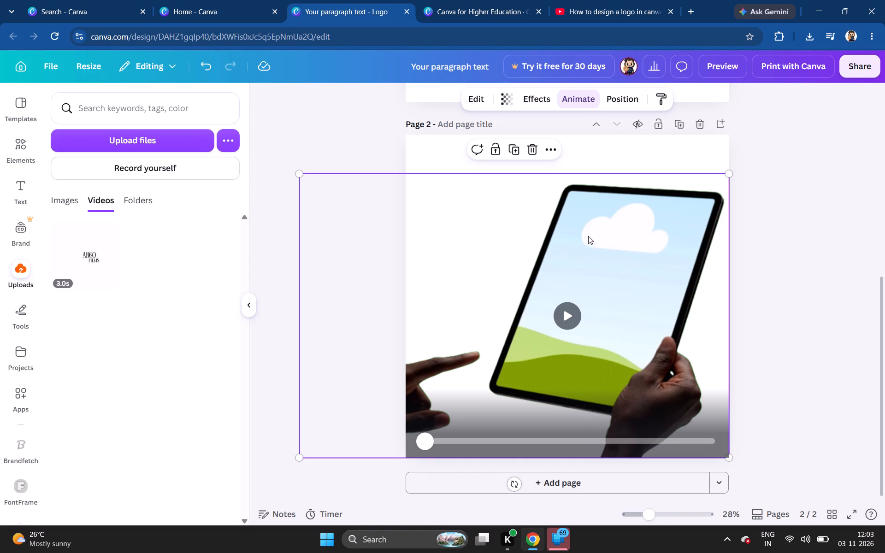
# Rewatch how the YouTube logo tutorial fills a mockup, going back to about 8:36 in Creating Mockups, and return to the Canva logo design.
pyautogui.click(515, 20)
pyautogui.click(588, 0)
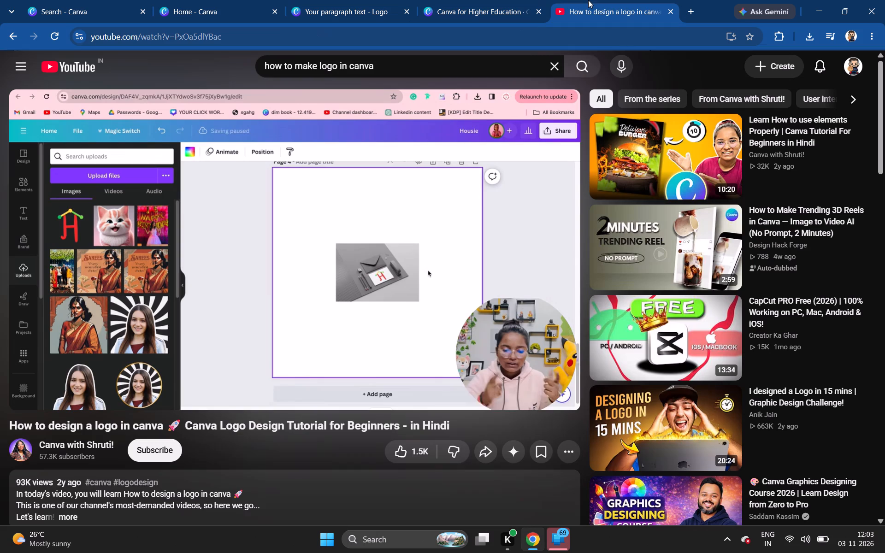
pyautogui.click(378, 272)
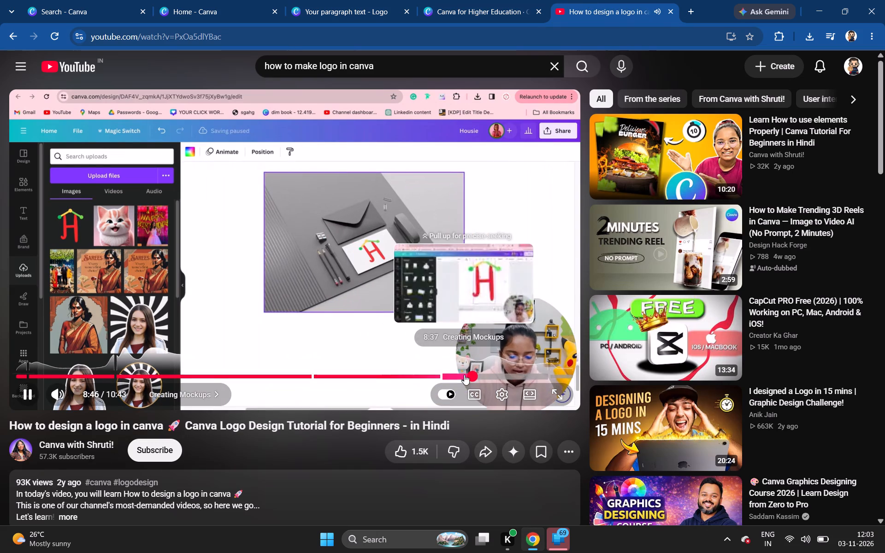
pyautogui.click(451, 375)
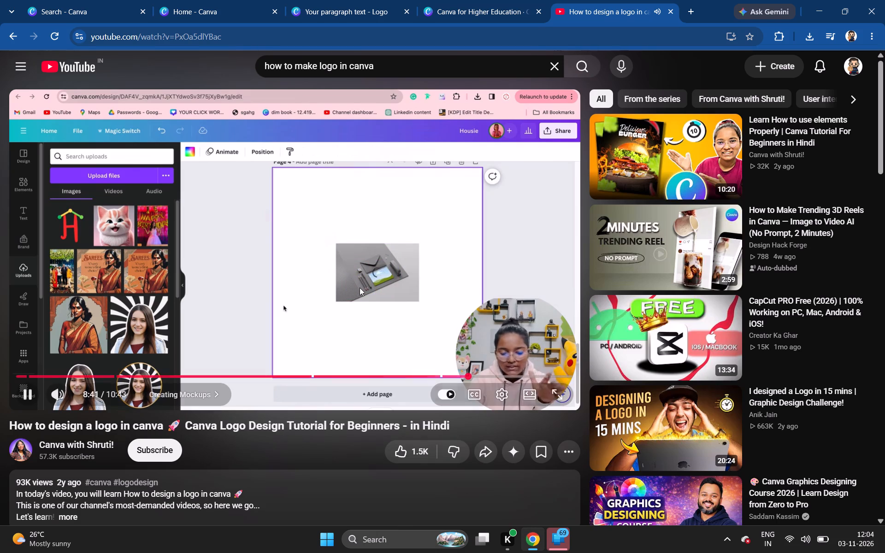
pyautogui.click(464, 371)
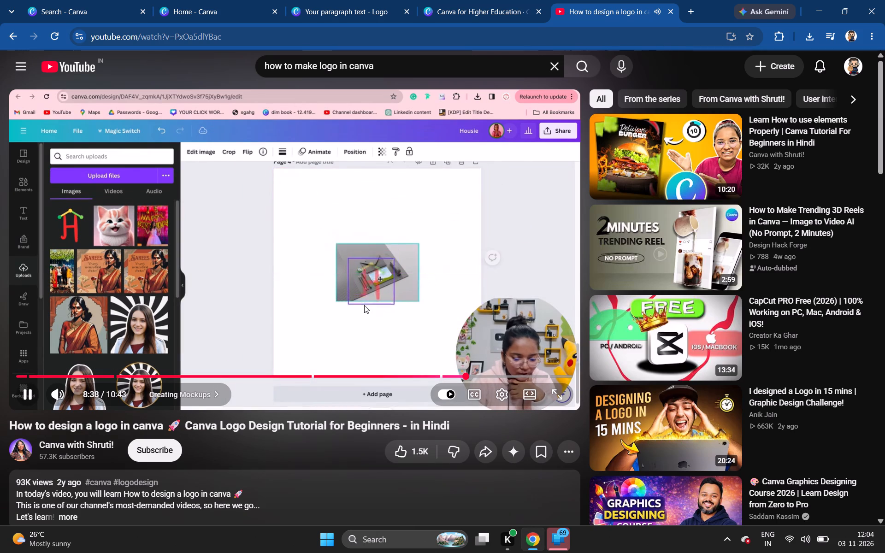
pyautogui.click(364, 305)
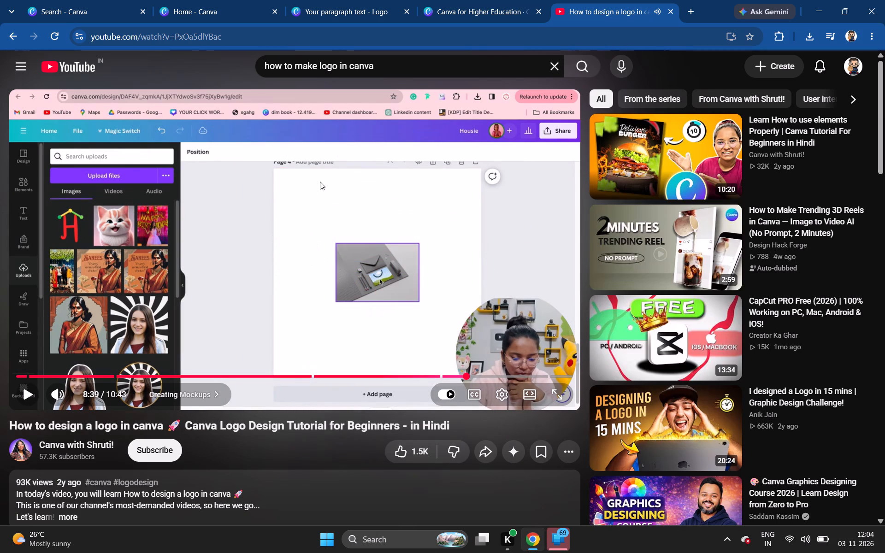
pyautogui.click(449, 0)
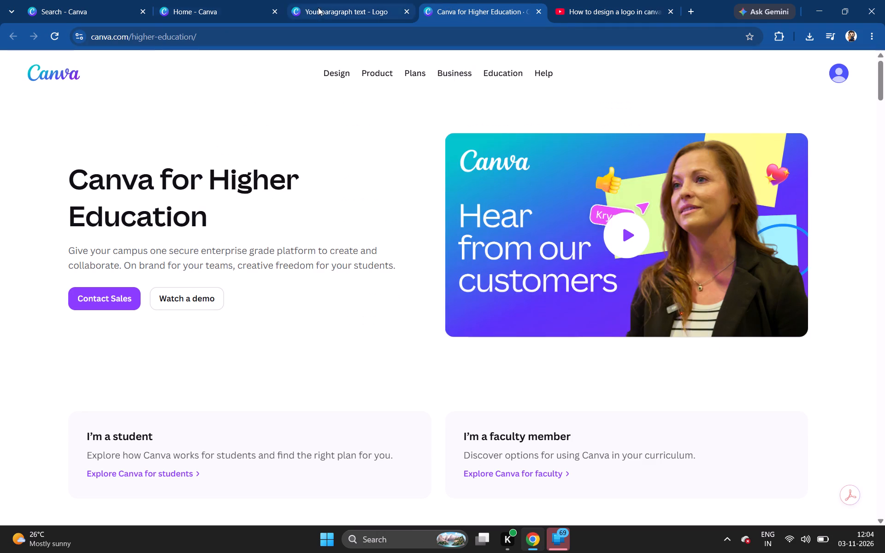
pyautogui.click(319, 7)
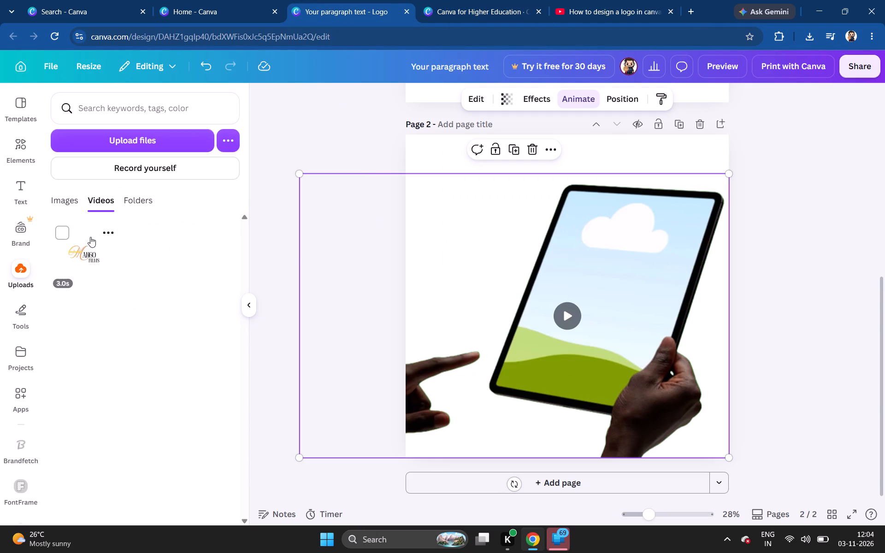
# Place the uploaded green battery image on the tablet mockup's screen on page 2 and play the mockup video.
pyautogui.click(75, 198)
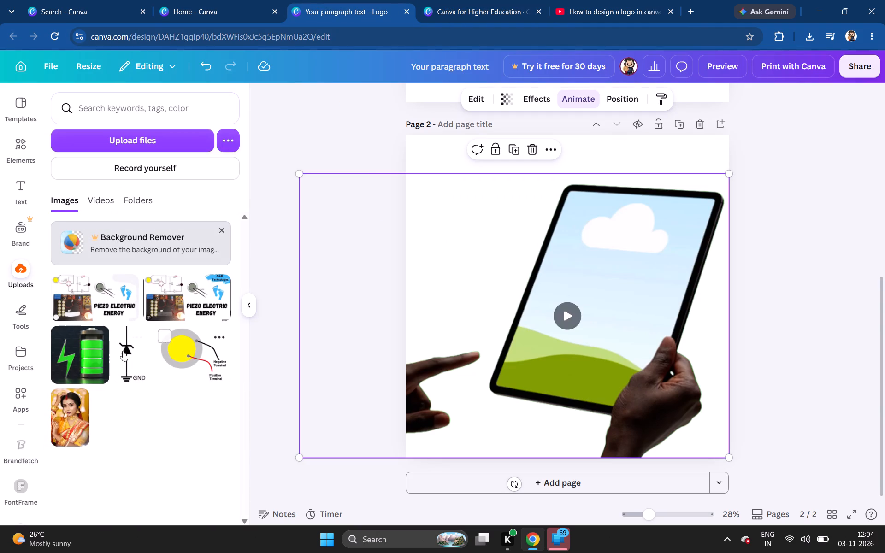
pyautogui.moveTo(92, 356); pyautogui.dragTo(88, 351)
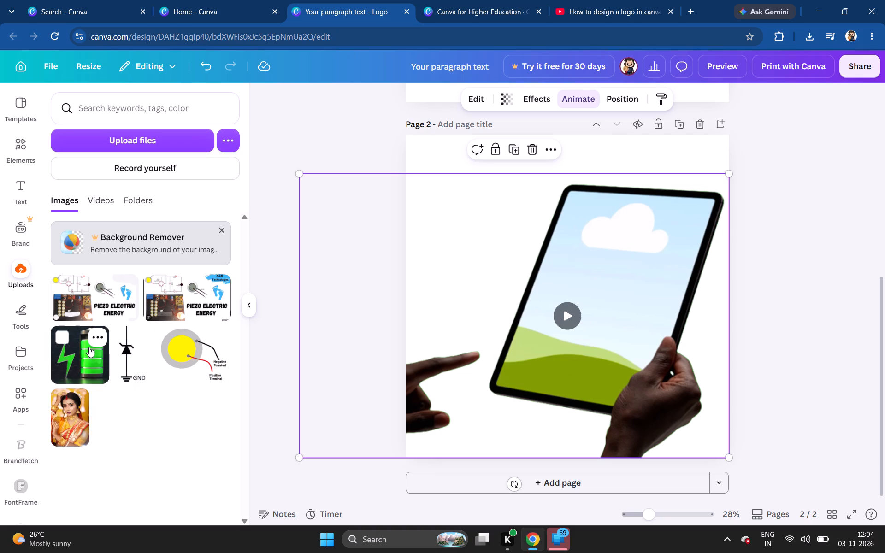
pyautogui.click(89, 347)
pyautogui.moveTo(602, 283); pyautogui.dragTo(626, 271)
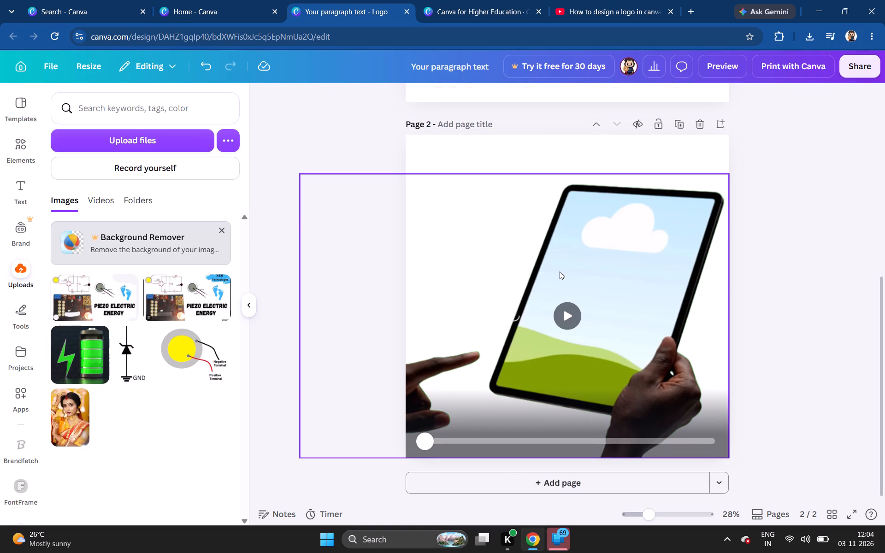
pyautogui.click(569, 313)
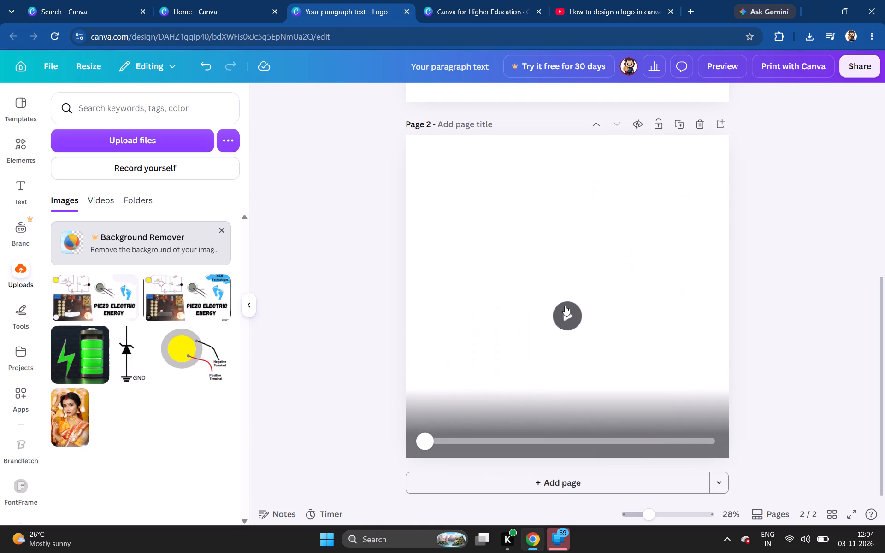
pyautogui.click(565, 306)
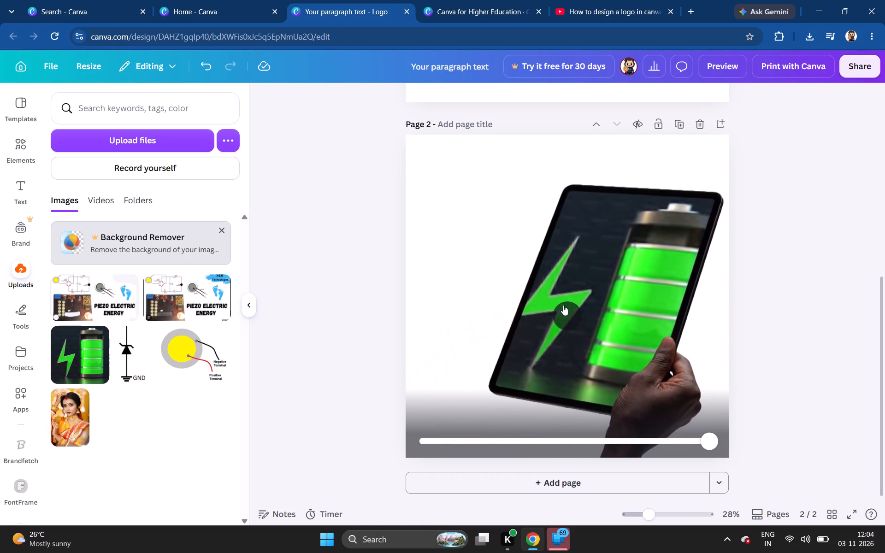
# Delete the tablet-in-hands video mockup from page 2.
pyautogui.click(84, 200)
pyautogui.click(543, 283)
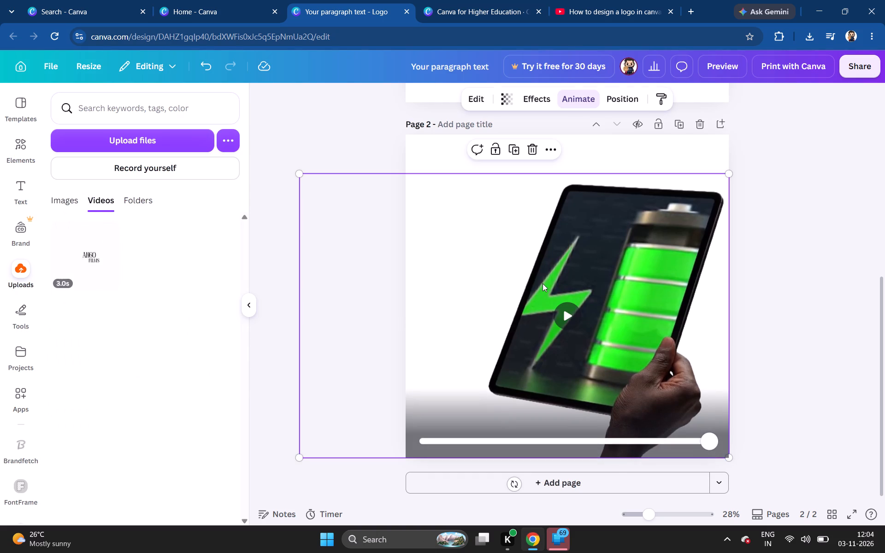
pyautogui.click(531, 151)
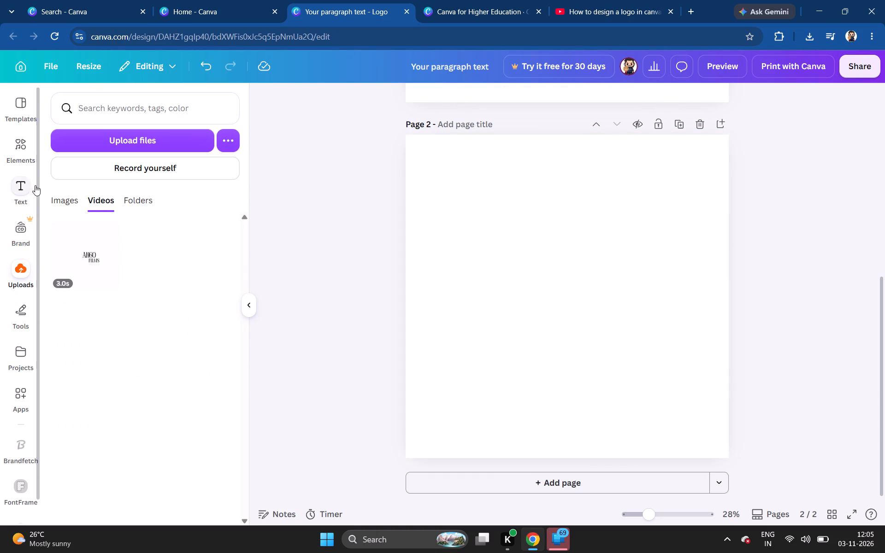
# Add the 8.0s floating tablet mockup from Video Mockups to page 2, deleting the laptop mockup added by mistake.
pyautogui.click(27, 408)
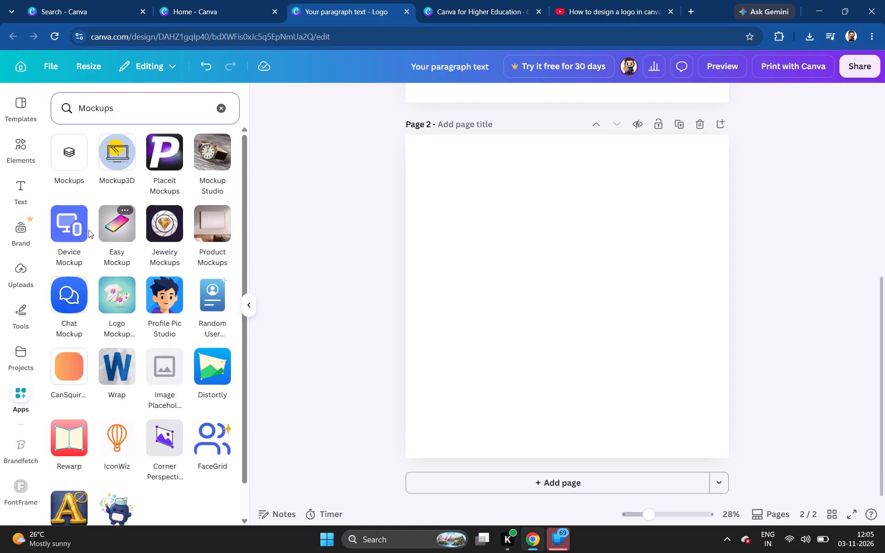
pyautogui.doubleClick(81, 166)
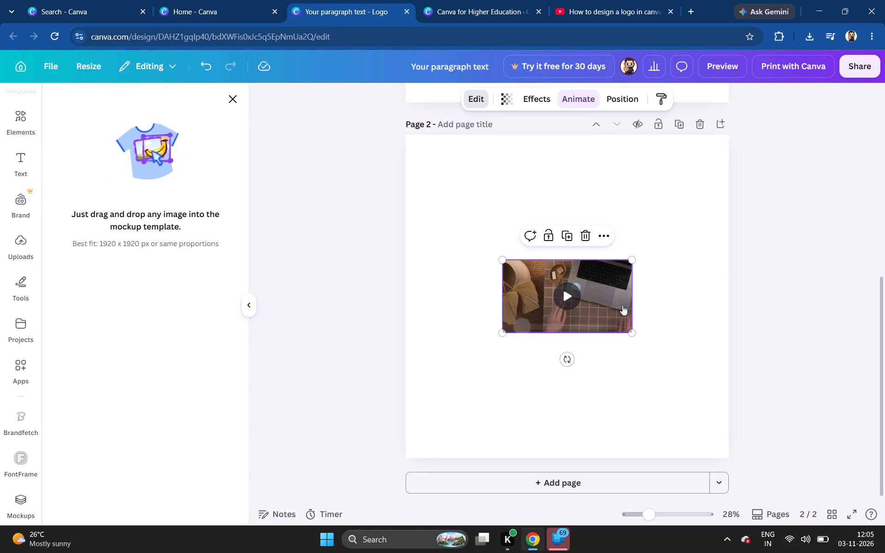
pyautogui.click(583, 228)
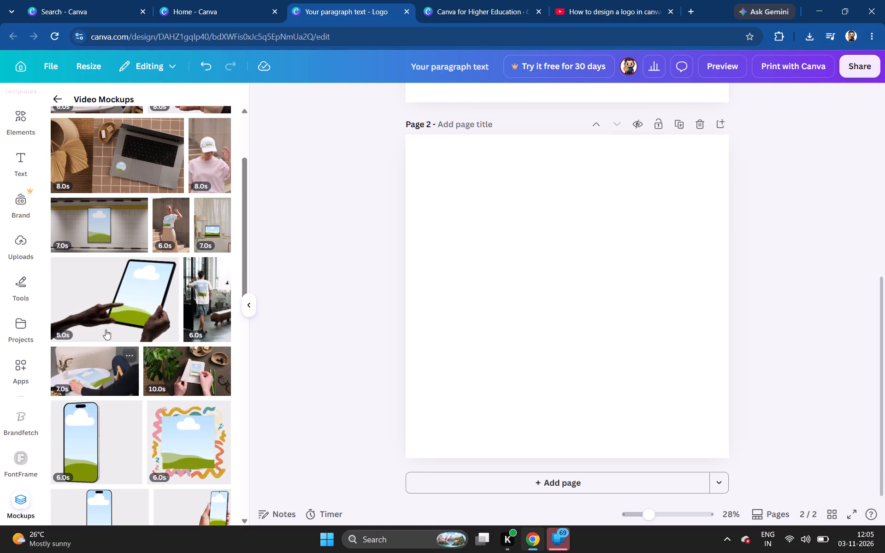
pyautogui.scroll(-7, 118, 369)
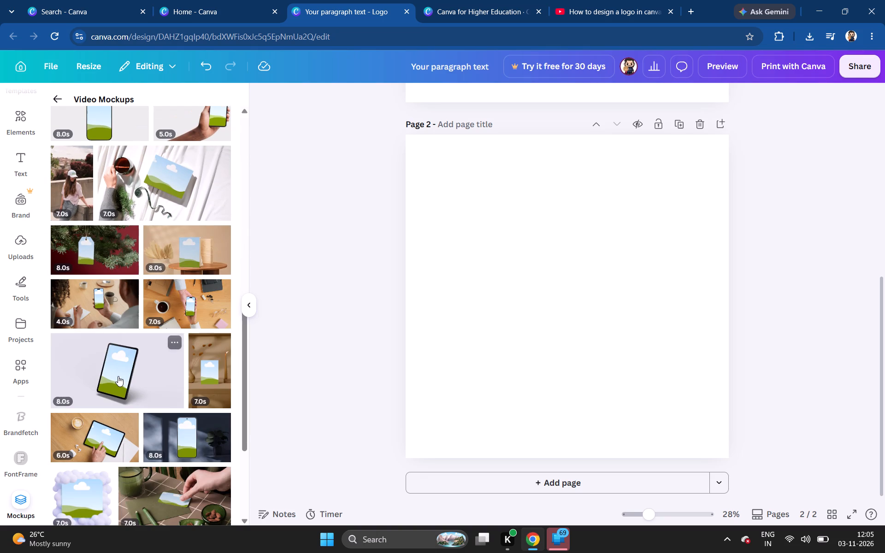
pyautogui.scroll(4, 118, 376)
pyautogui.scroll(-4, 118, 374)
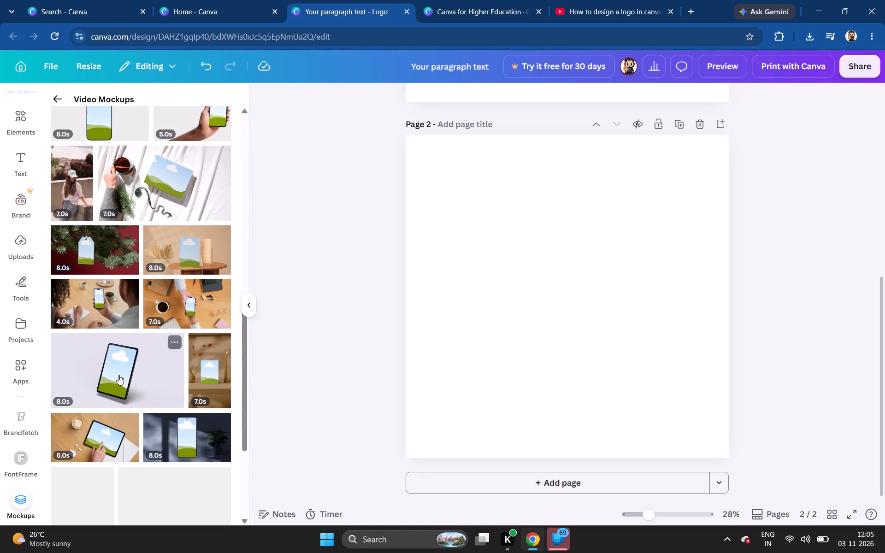
pyautogui.click(118, 374)
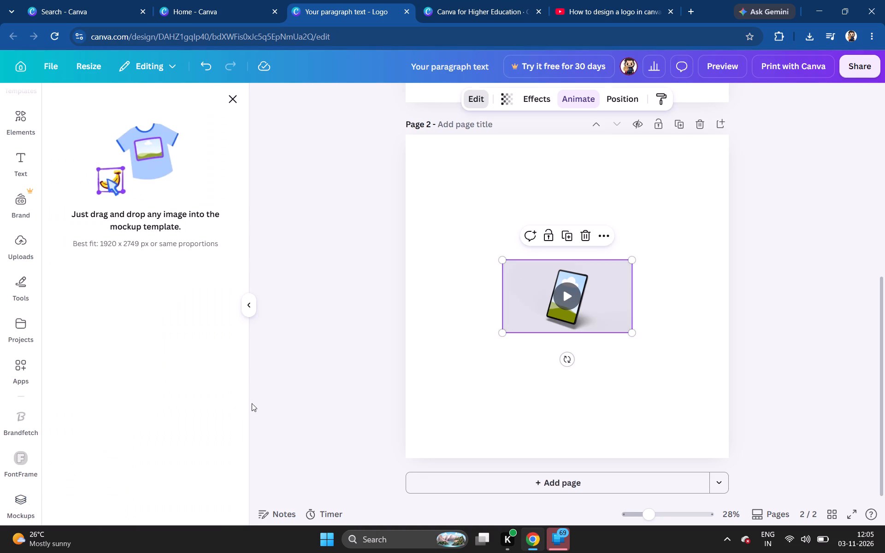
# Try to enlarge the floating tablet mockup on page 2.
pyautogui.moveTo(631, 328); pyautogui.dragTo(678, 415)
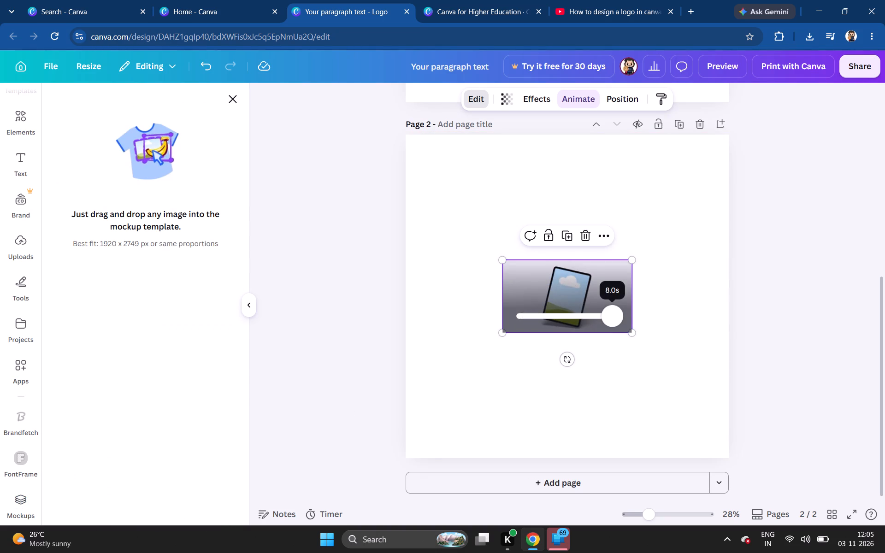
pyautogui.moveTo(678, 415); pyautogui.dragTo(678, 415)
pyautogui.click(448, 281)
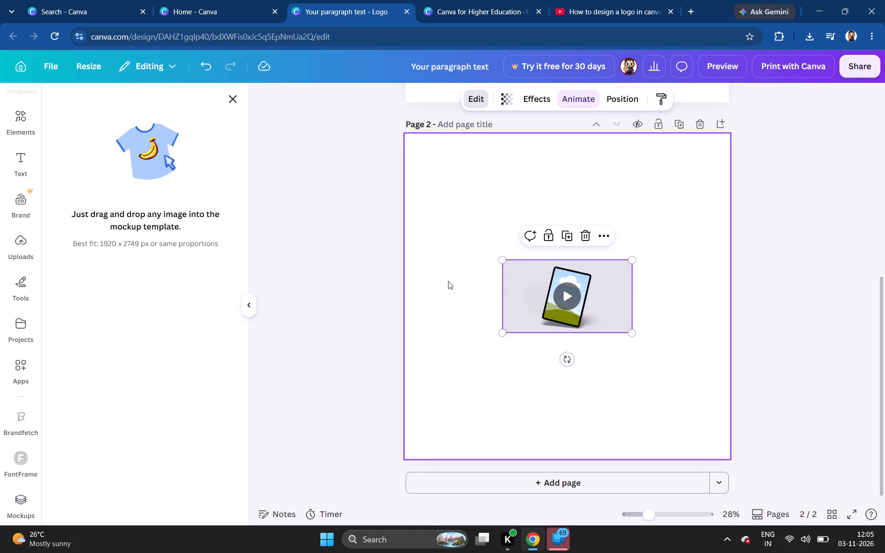
# Add the uploaded 3.0s Mango Films video to page 2, keeping one copy and deleting the duplicate.
pyautogui.click(23, 255)
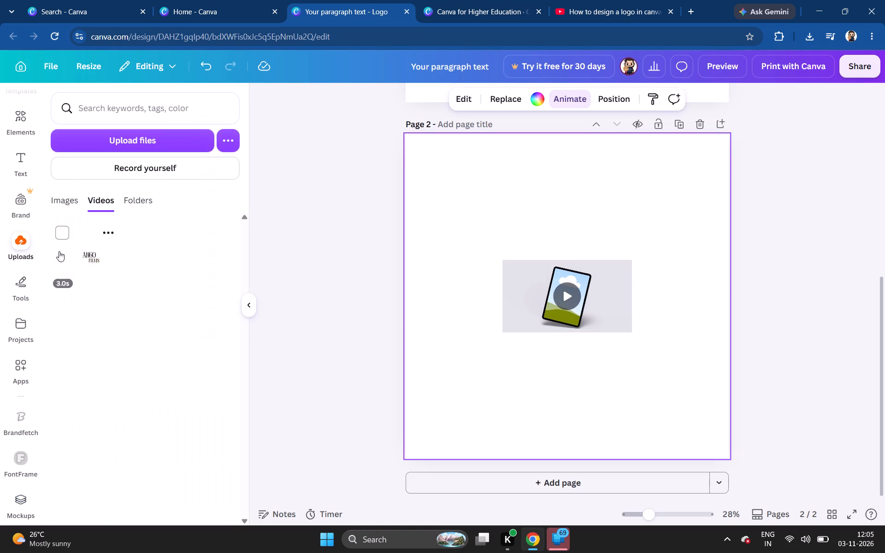
pyautogui.doubleClick(70, 256)
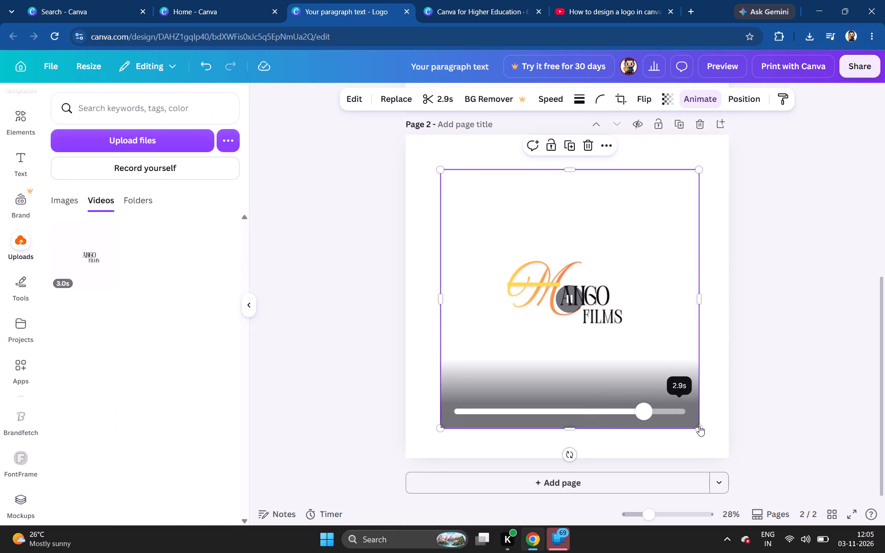
pyautogui.moveTo(699, 426); pyautogui.dragTo(507, 307)
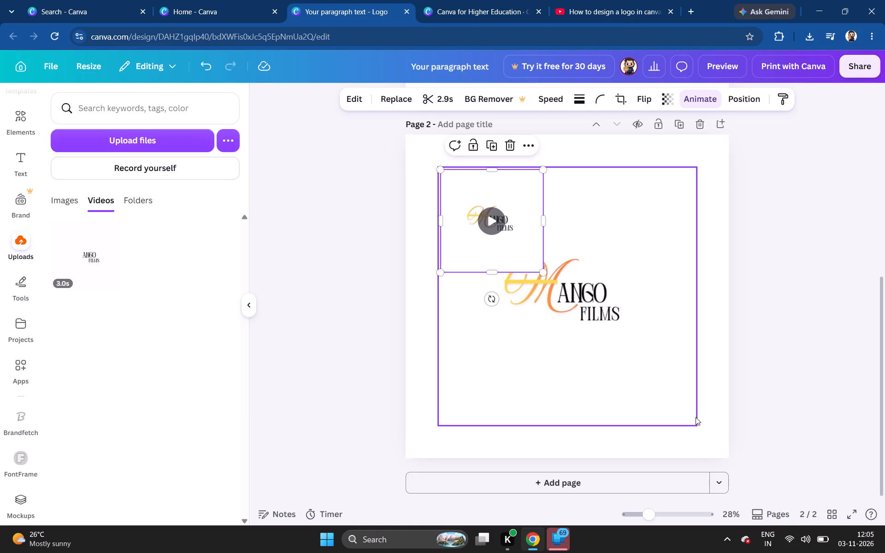
pyautogui.click(511, 147)
# Move the large Mango Films video on page 2 so that it overhangs the page's left edge.
pyautogui.moveTo(682, 420); pyautogui.dragTo(654, 394)
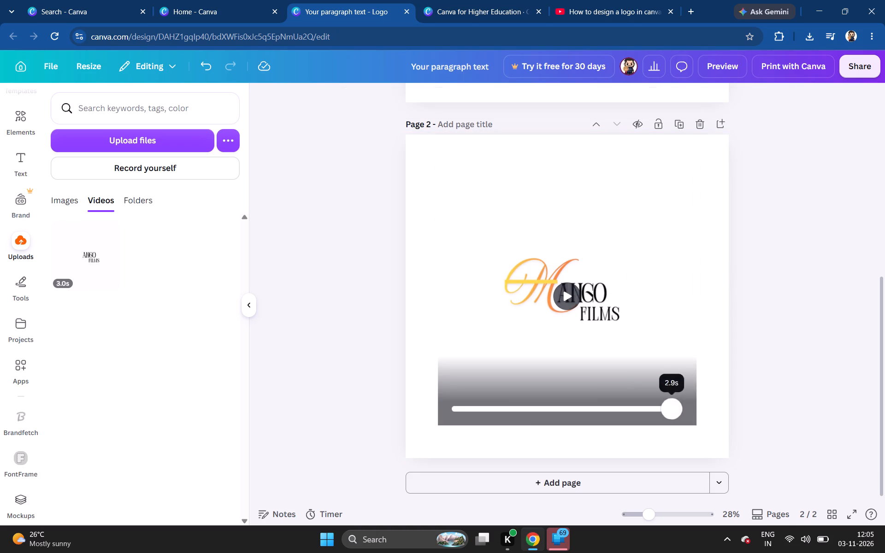
pyautogui.moveTo(654, 394); pyautogui.dragTo(523, 320)
pyautogui.scroll(4, 462, 257)
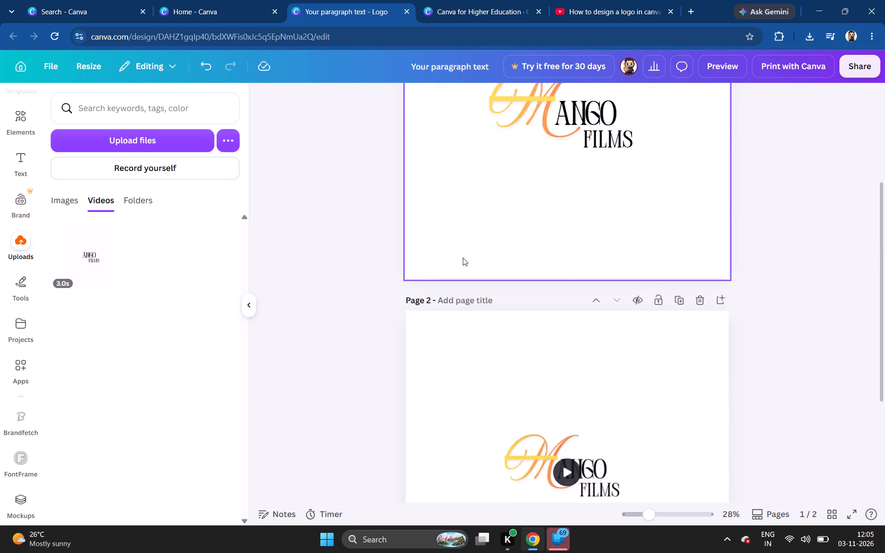
pyautogui.scroll(4, 463, 258)
pyautogui.scroll(-9, 463, 257)
pyautogui.moveTo(466, 241); pyautogui.dragTo(613, 403)
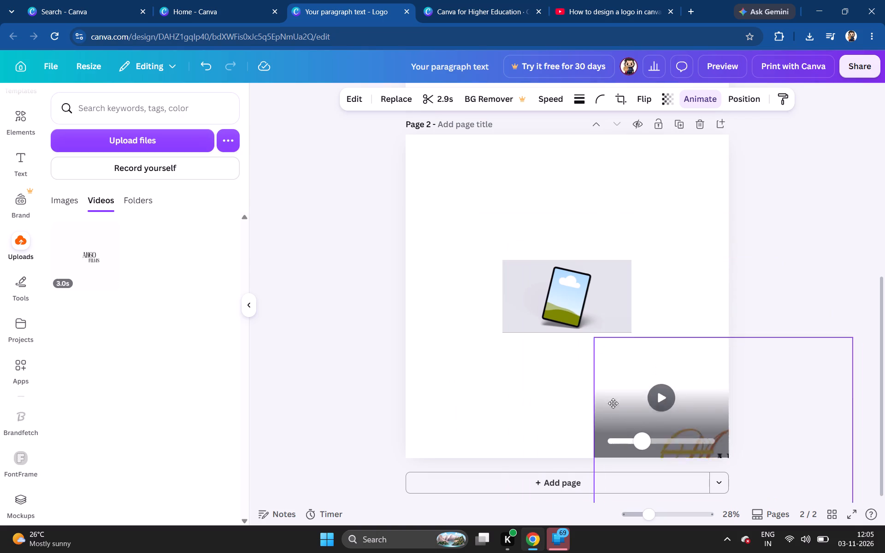
pyautogui.moveTo(613, 403); pyautogui.dragTo(401, 274)
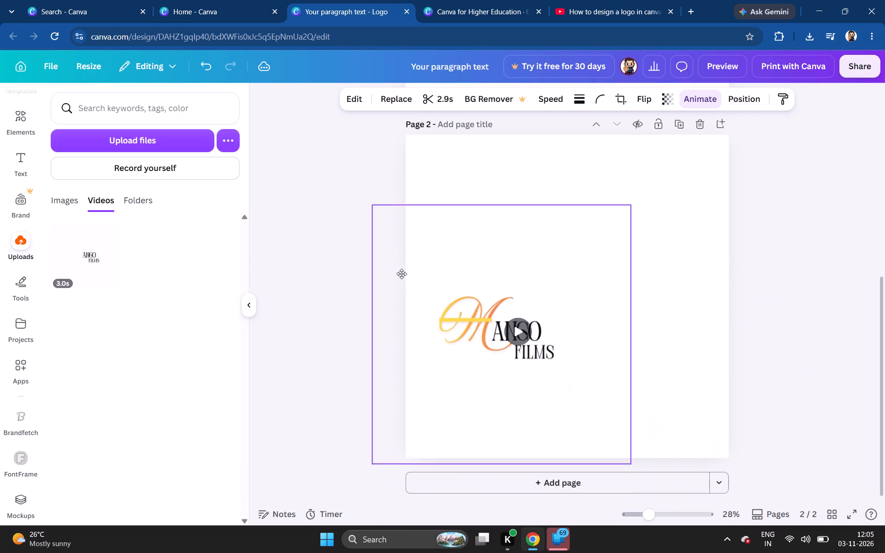
pyautogui.moveTo(401, 274); pyautogui.dragTo(402, 254)
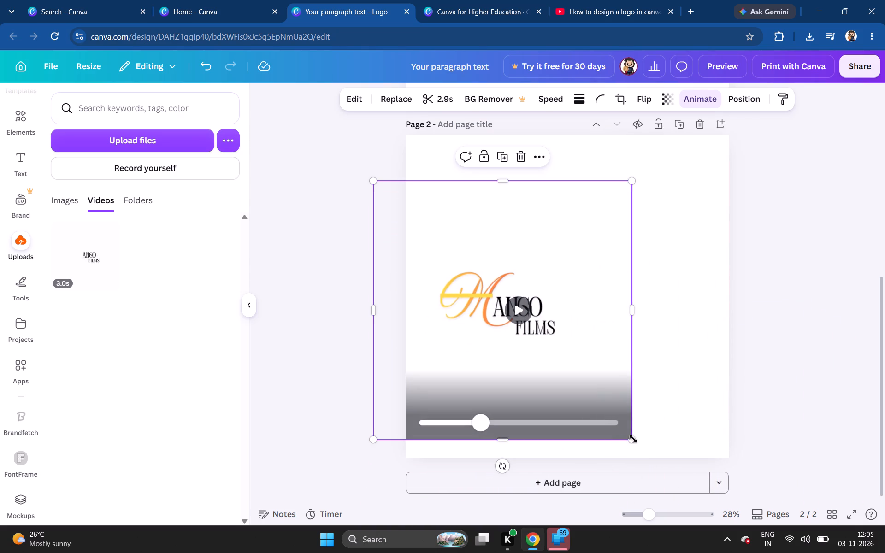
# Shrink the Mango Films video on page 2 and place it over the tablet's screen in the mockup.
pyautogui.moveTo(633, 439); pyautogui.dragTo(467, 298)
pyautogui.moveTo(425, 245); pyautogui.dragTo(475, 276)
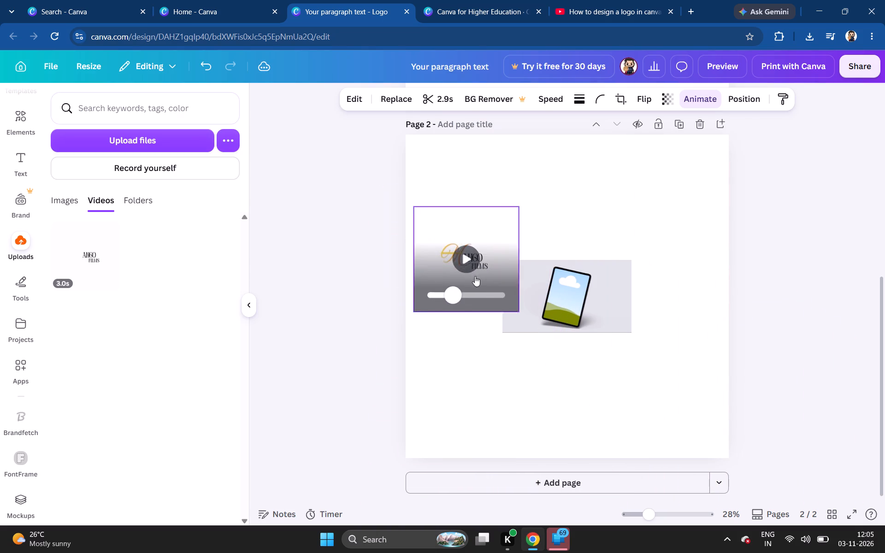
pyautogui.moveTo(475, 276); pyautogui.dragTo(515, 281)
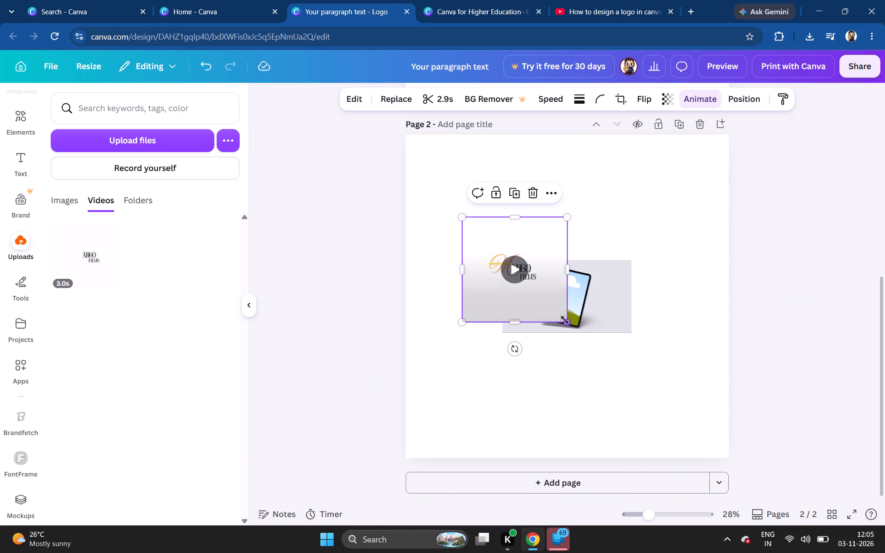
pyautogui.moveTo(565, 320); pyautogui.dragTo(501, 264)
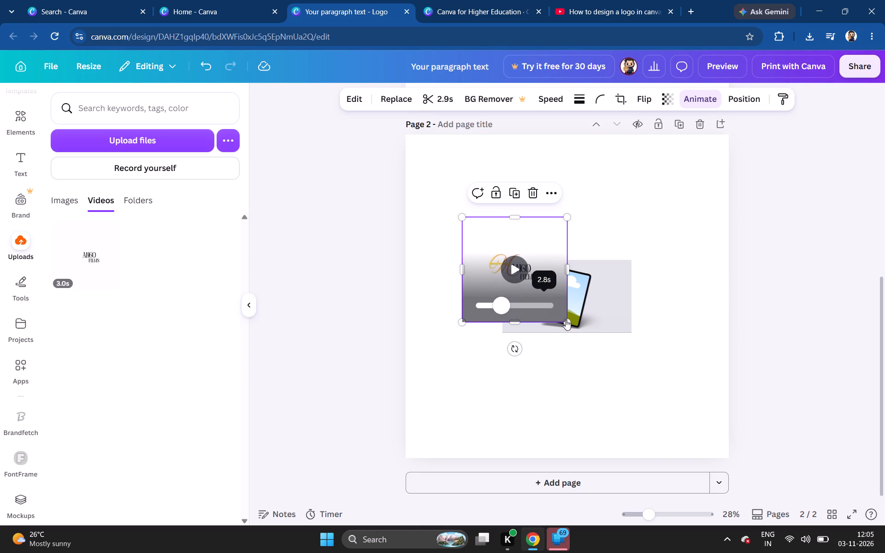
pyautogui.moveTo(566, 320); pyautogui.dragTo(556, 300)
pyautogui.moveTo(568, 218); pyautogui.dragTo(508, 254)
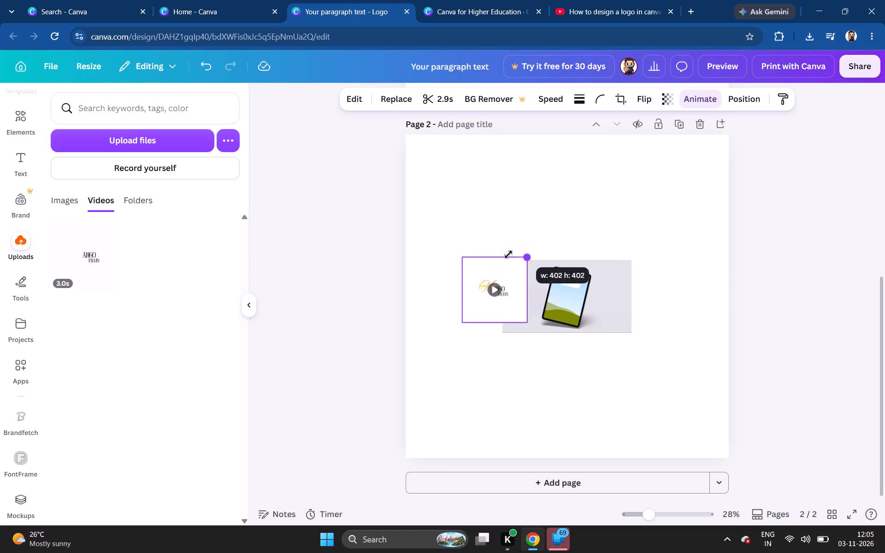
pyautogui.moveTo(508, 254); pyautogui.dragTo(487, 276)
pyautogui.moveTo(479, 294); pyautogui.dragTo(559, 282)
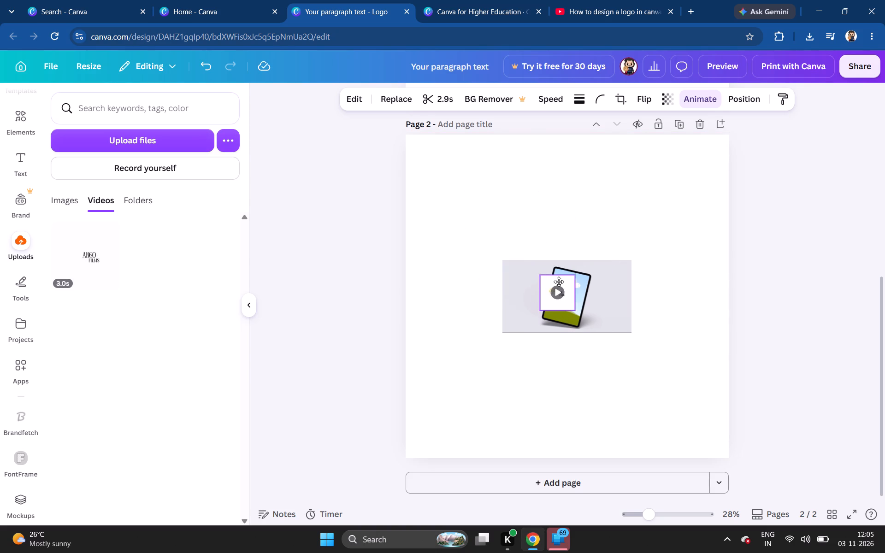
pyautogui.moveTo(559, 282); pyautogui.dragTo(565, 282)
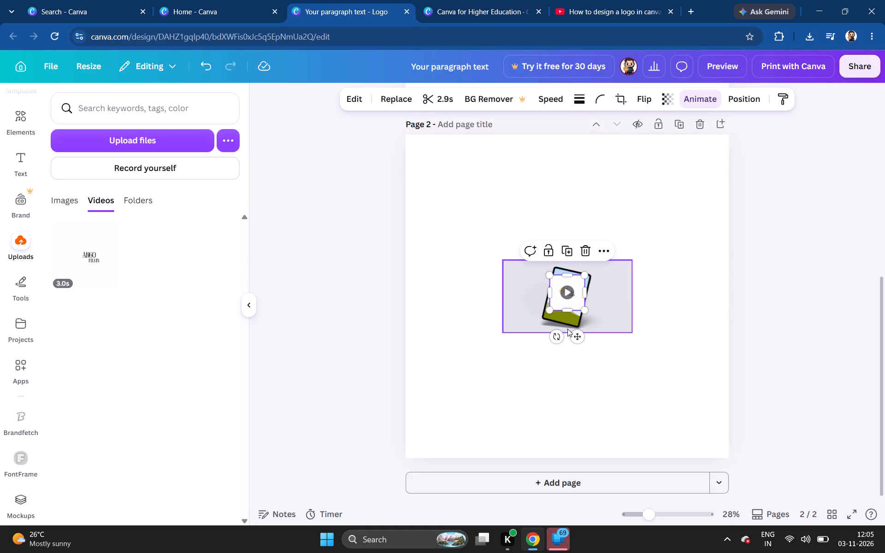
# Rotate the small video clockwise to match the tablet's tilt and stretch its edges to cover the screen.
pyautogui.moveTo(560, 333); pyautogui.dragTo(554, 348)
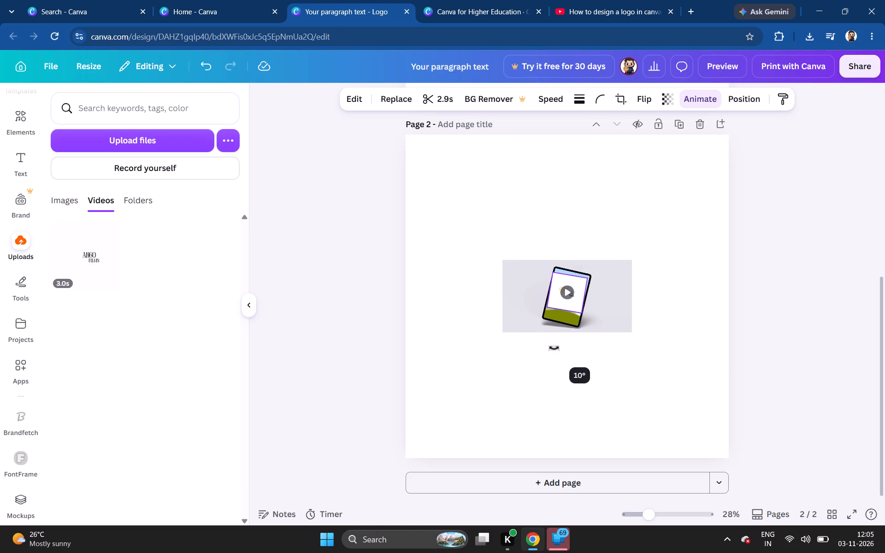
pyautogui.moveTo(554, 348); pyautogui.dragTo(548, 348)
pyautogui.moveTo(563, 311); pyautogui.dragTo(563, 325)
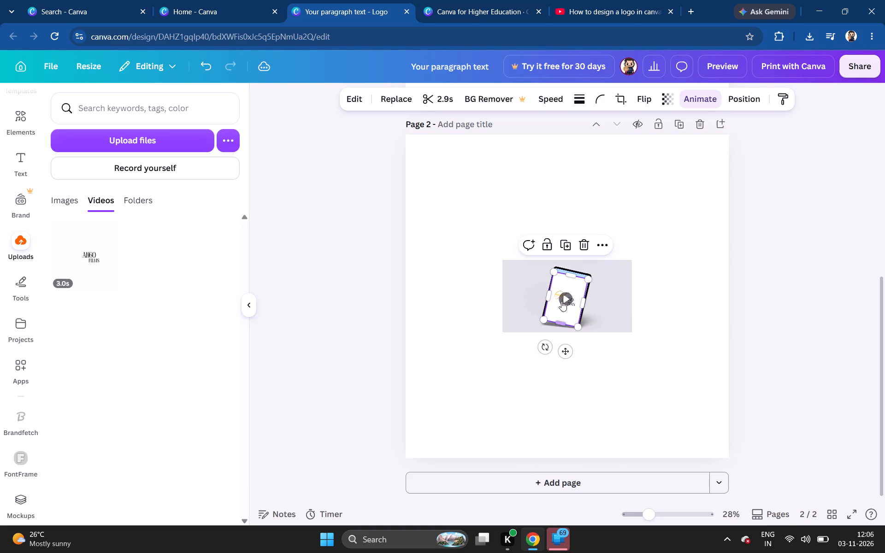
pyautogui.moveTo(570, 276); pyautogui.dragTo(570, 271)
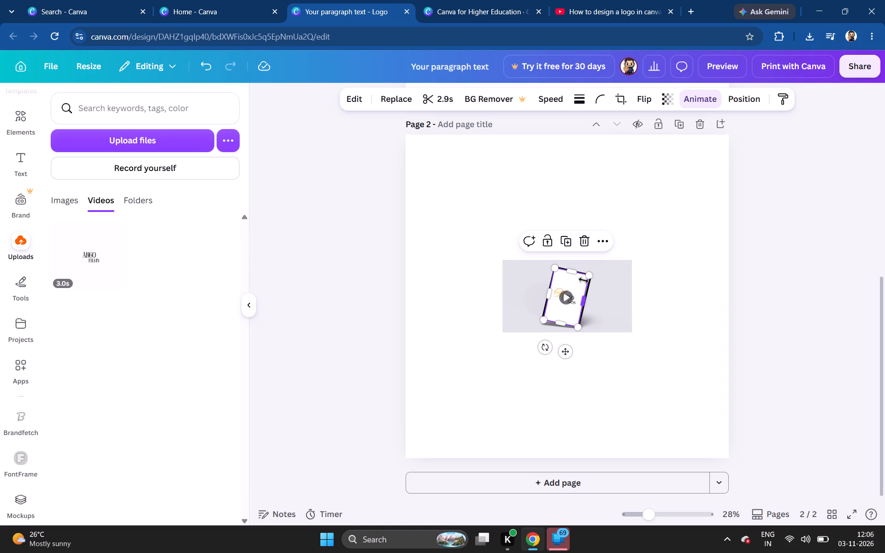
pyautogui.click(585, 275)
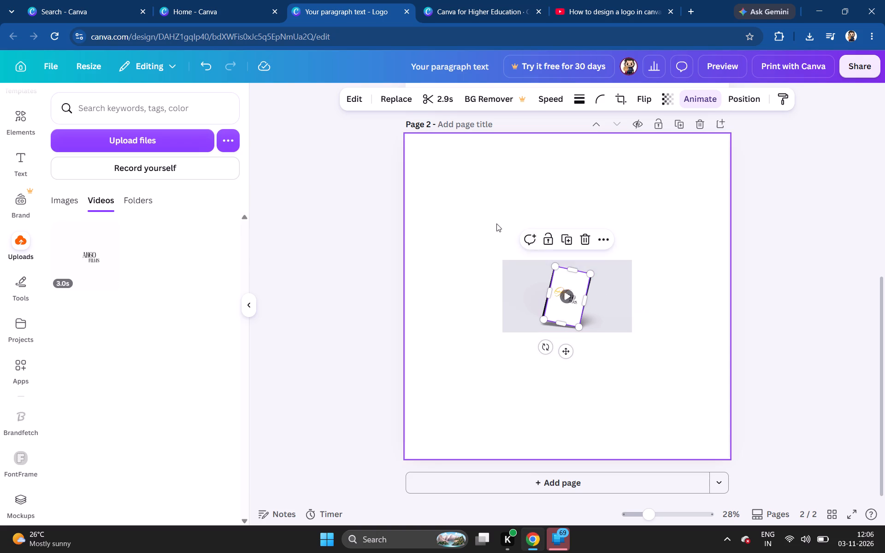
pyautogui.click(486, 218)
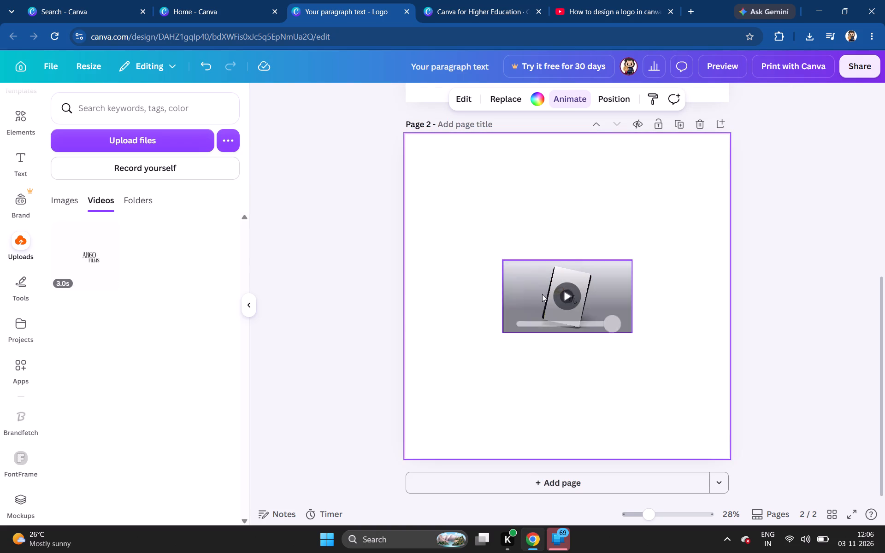
# Play the tablet mockup on page 2 to check the overlaid Mango Films video against the tablet's movement.
pyautogui.click(566, 296)
pyautogui.click(565, 296)
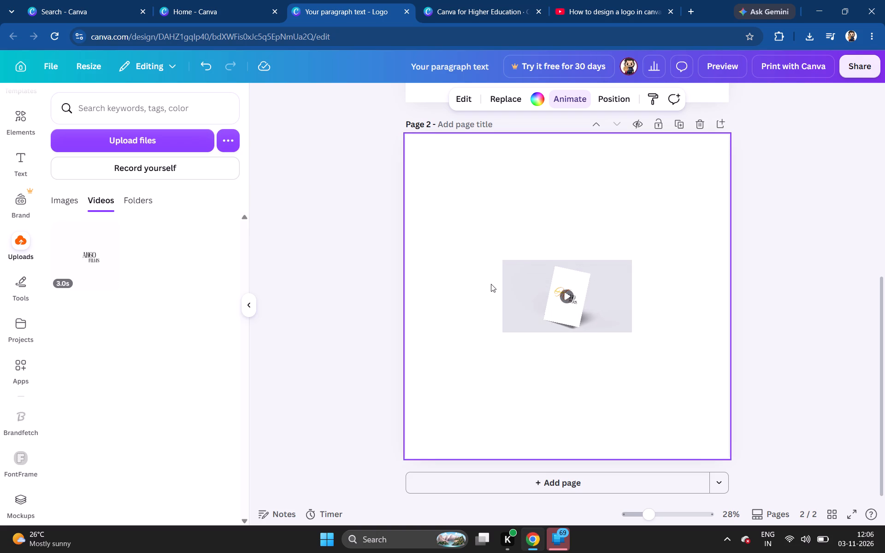
pyautogui.click(448, 259)
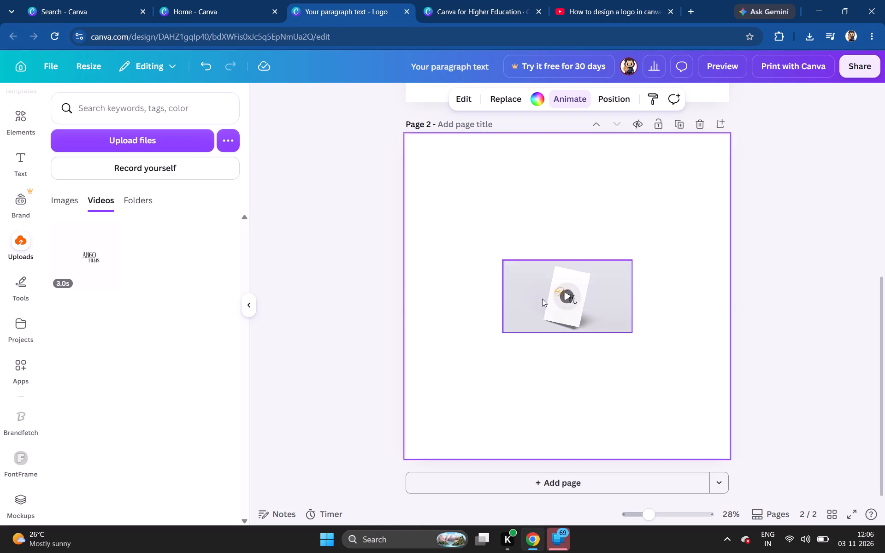
pyautogui.click(559, 293)
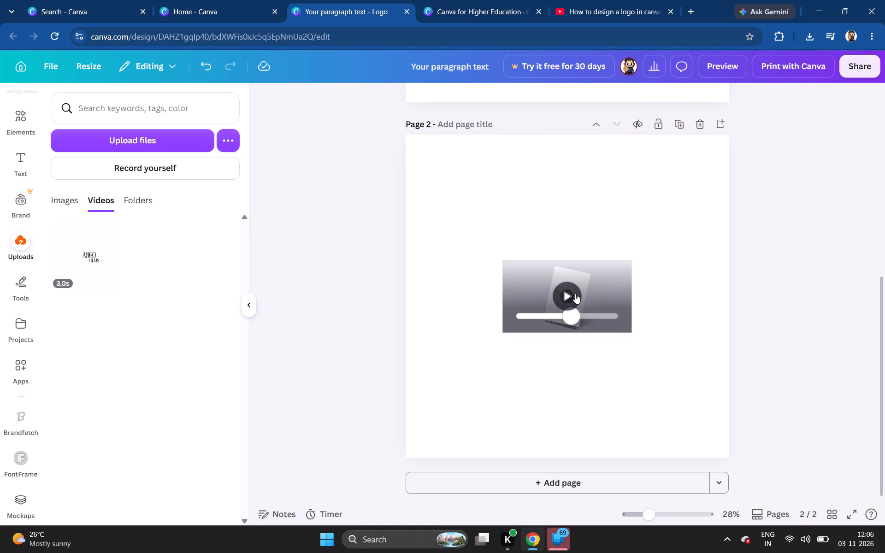
pyautogui.click(575, 294)
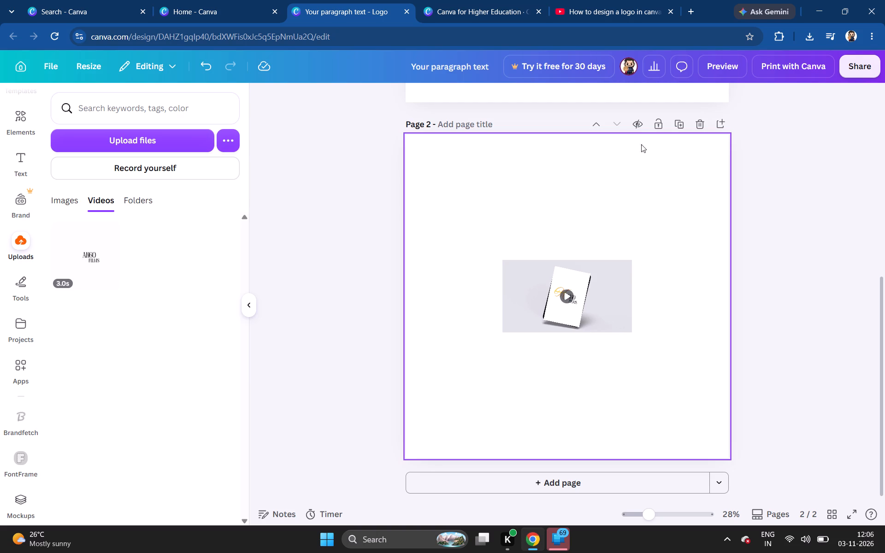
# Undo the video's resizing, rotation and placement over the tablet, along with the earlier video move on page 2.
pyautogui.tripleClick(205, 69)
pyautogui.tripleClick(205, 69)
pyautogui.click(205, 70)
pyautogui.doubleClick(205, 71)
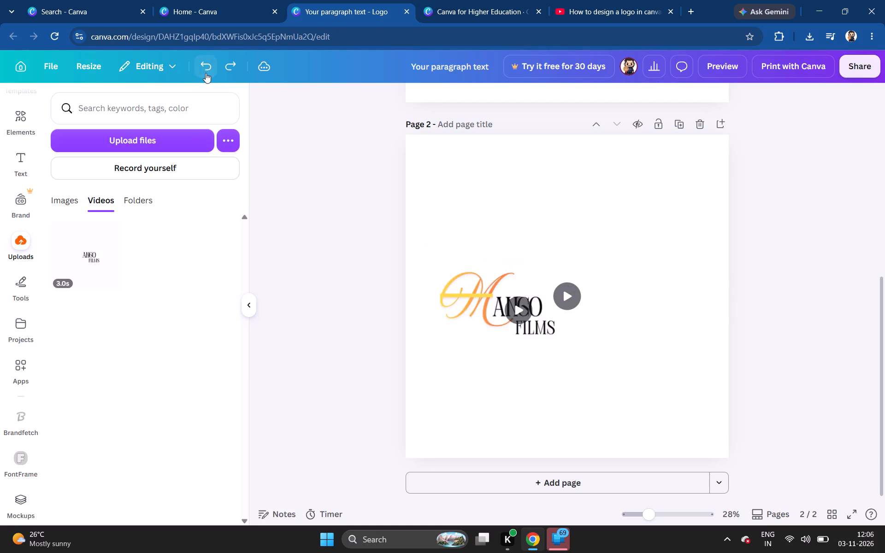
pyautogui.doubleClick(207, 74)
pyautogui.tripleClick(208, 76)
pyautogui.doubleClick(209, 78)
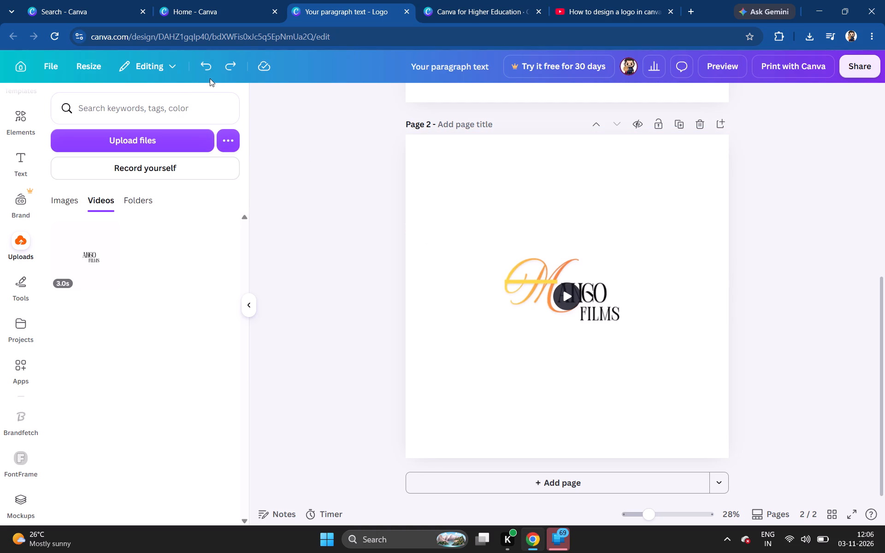
# Switch to YouTube and search for "how to create mockup video in canva".
pyautogui.click(572, 10)
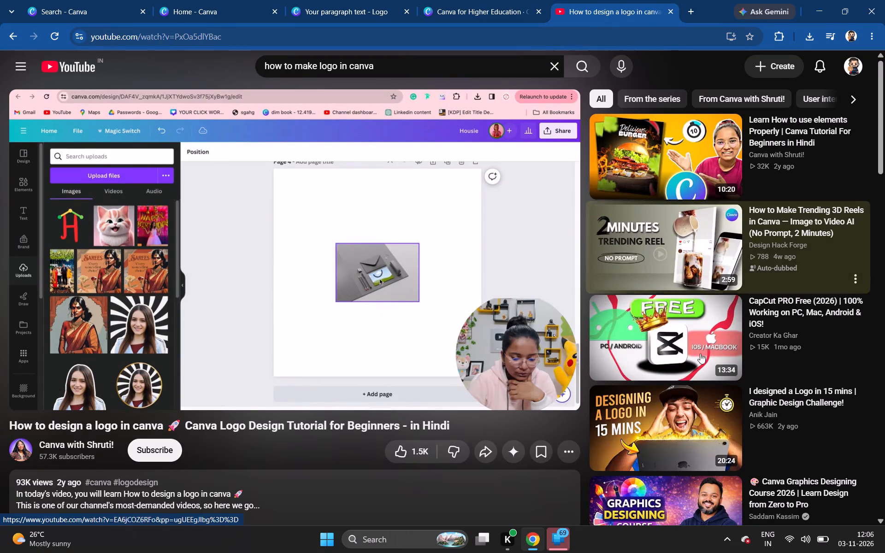
pyautogui.scroll(-12, 716, 358)
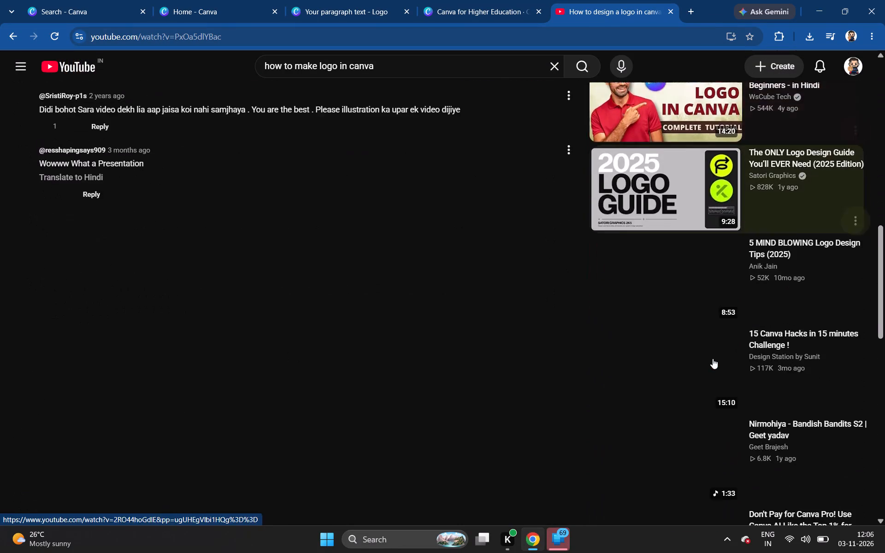
pyautogui.scroll(-1, 713, 359)
pyautogui.scroll(17, 712, 359)
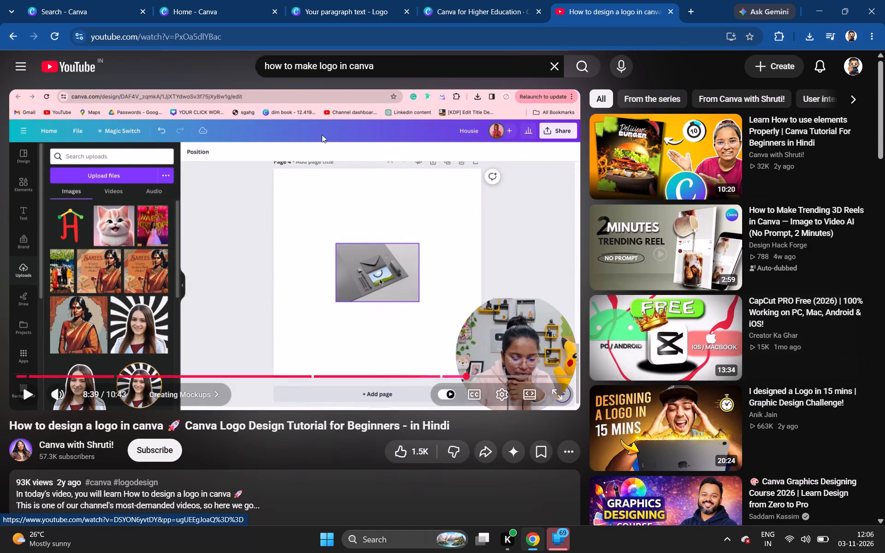
pyautogui.click(560, 67)
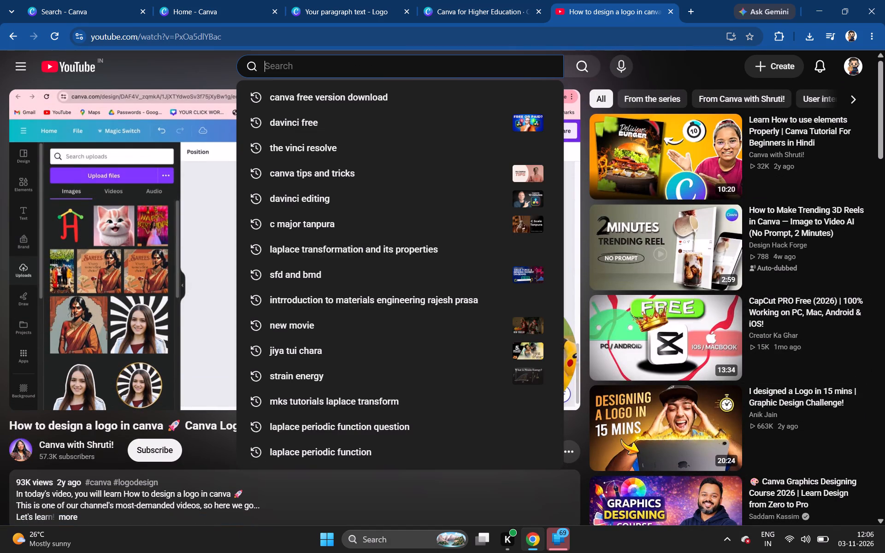
pyautogui.write('HO')
pyautogui.write('W TO CREATE MO')
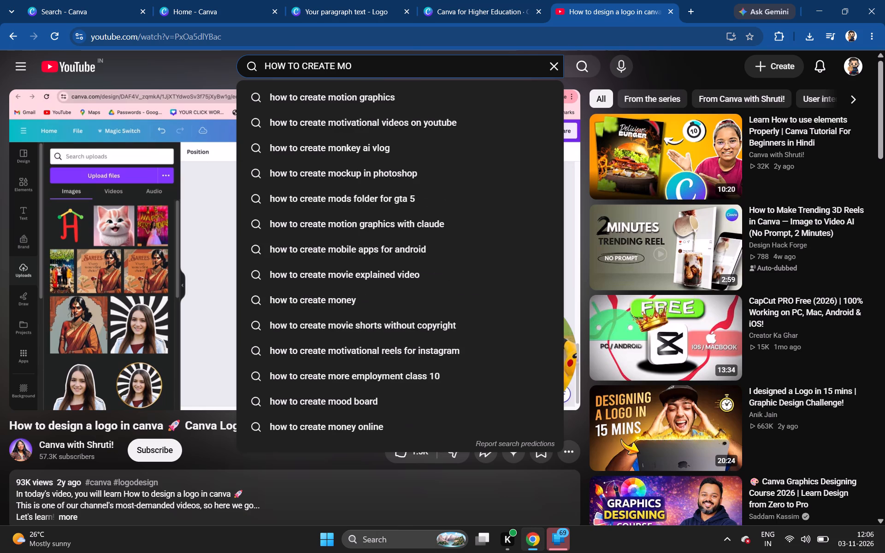
pyautogui.write('CKUP')
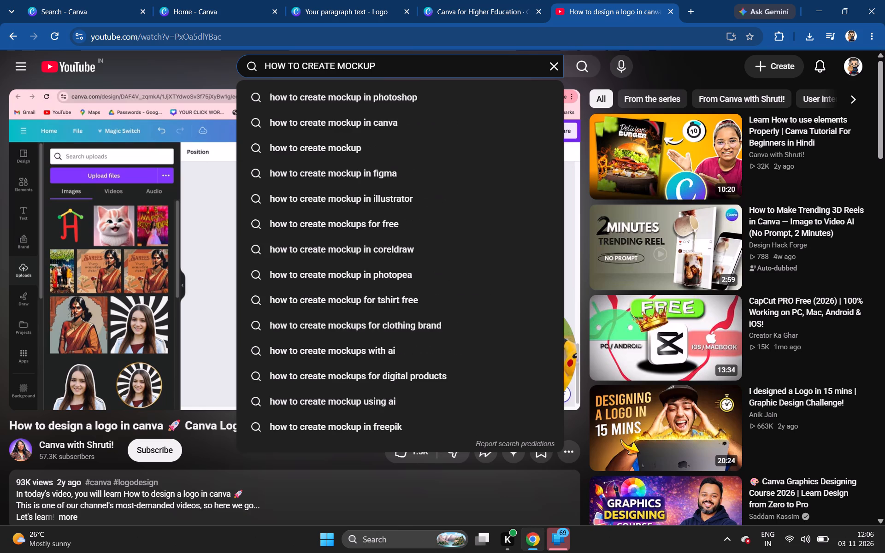
pyautogui.press('space')
pyautogui.write('VVIDE')
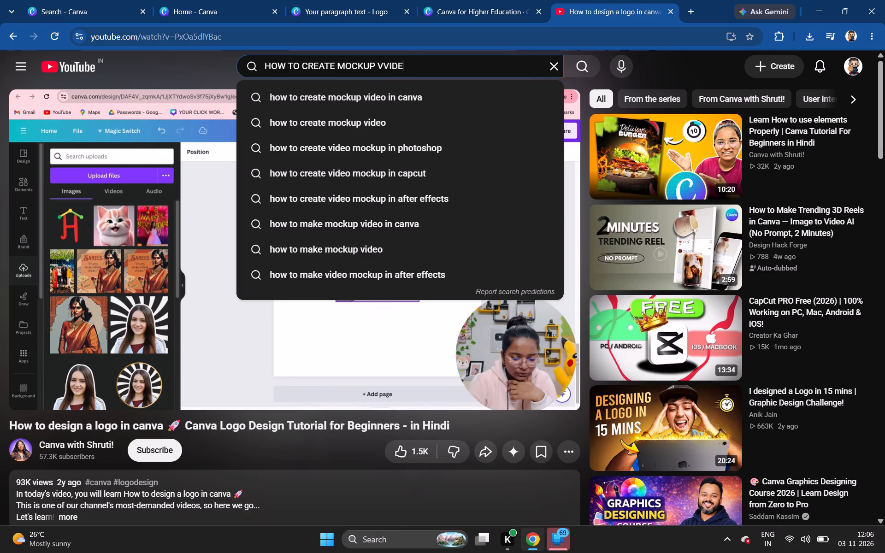
pyautogui.click(440, 95)
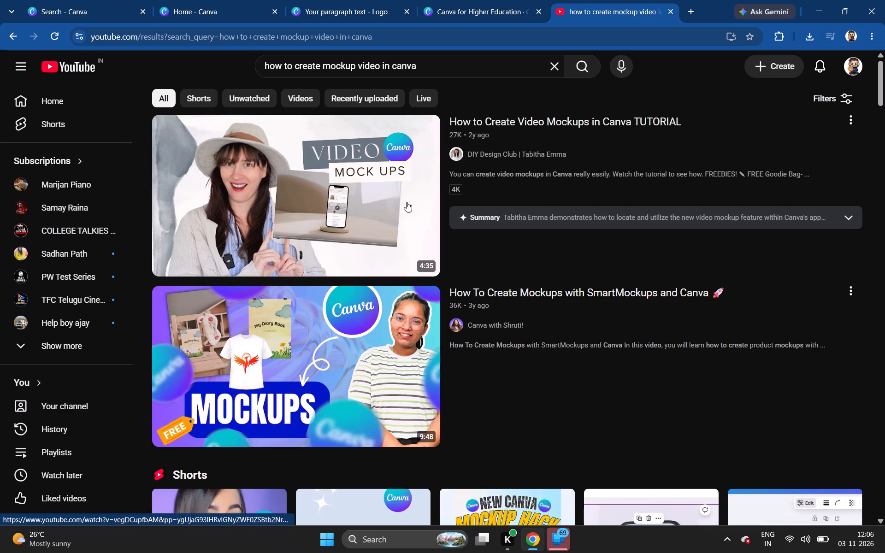
# Browse the results and watch "How to Create Video Mockups in Canva TUTORIAL", covering how media is placed and adjusted in a mockup.
pyautogui.scroll(-1, 407, 202)
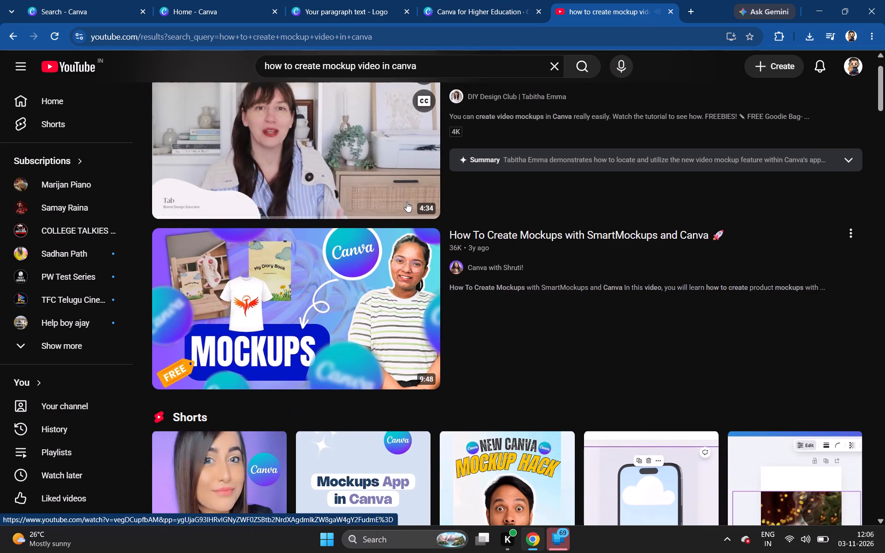
pyautogui.scroll(-1, 407, 202)
pyautogui.scroll(2, 336, 259)
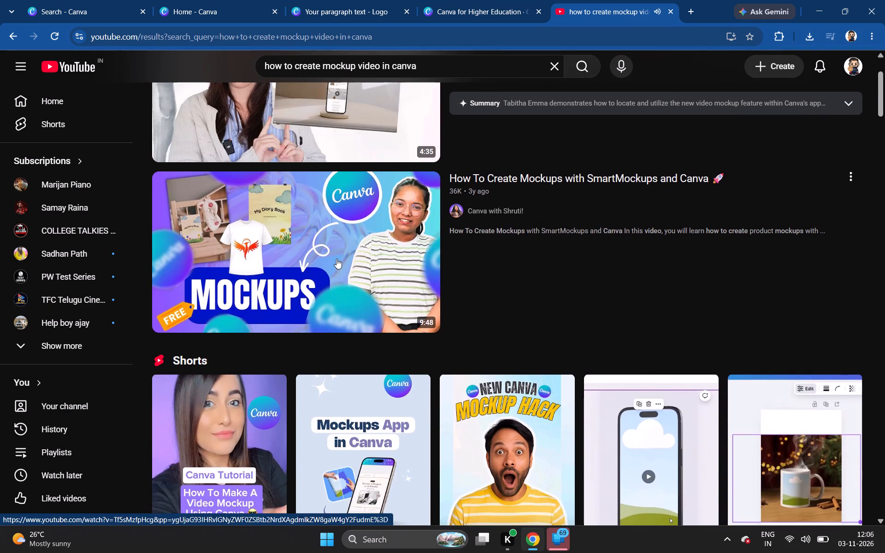
pyautogui.scroll(1, 336, 259)
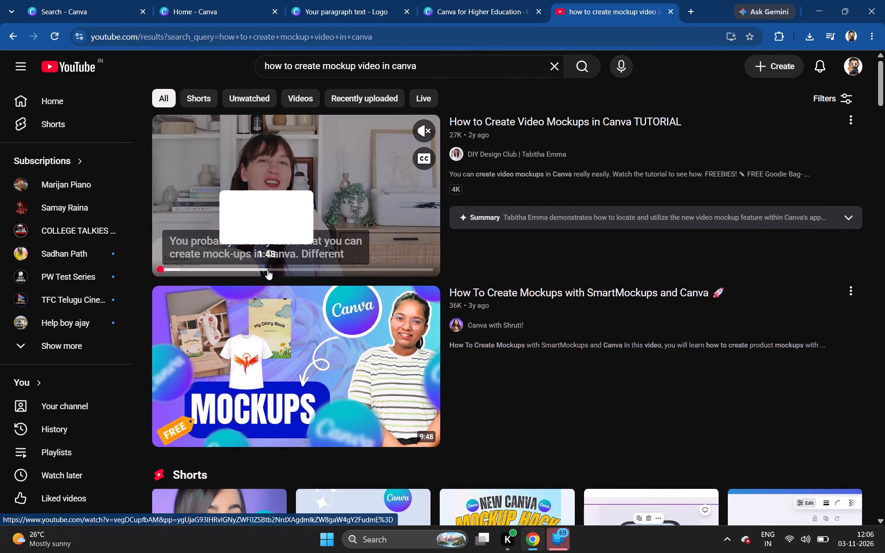
pyautogui.click(425, 132)
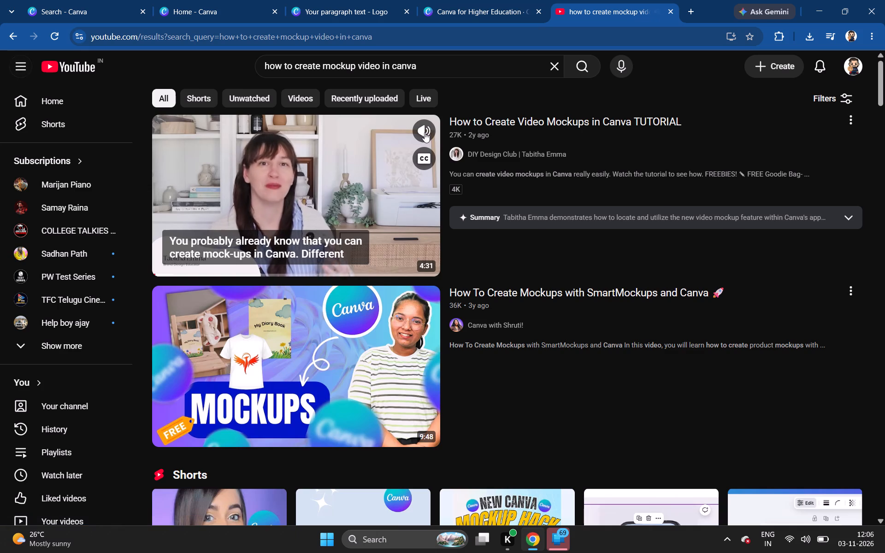
pyautogui.click(368, 210)
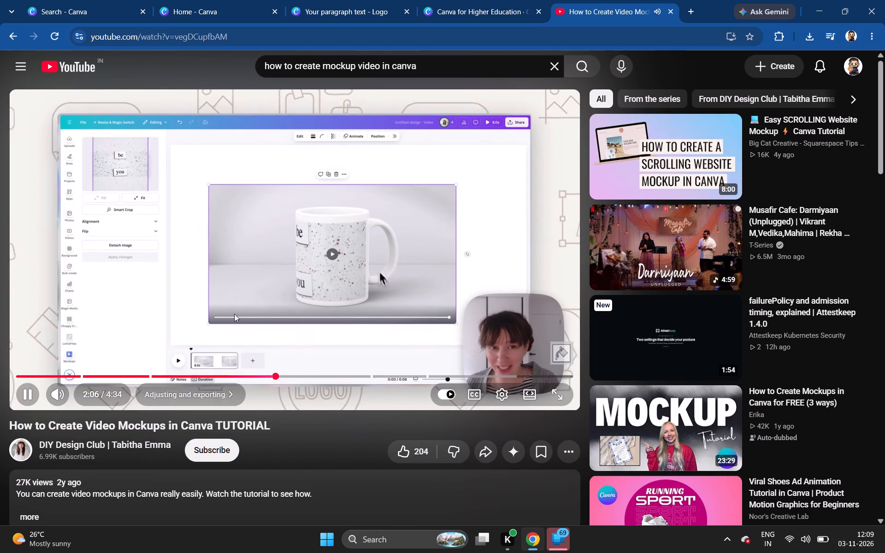
pyautogui.click(336, 256)
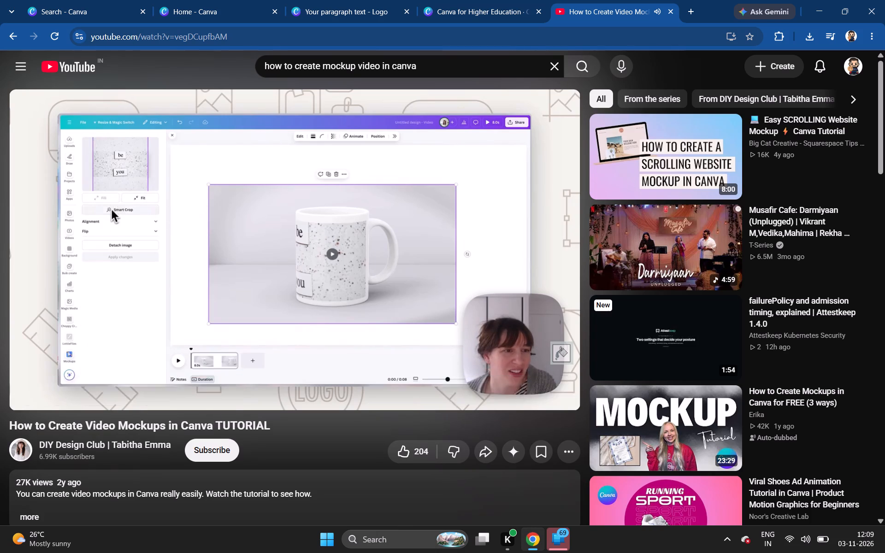
pyautogui.click(305, 237)
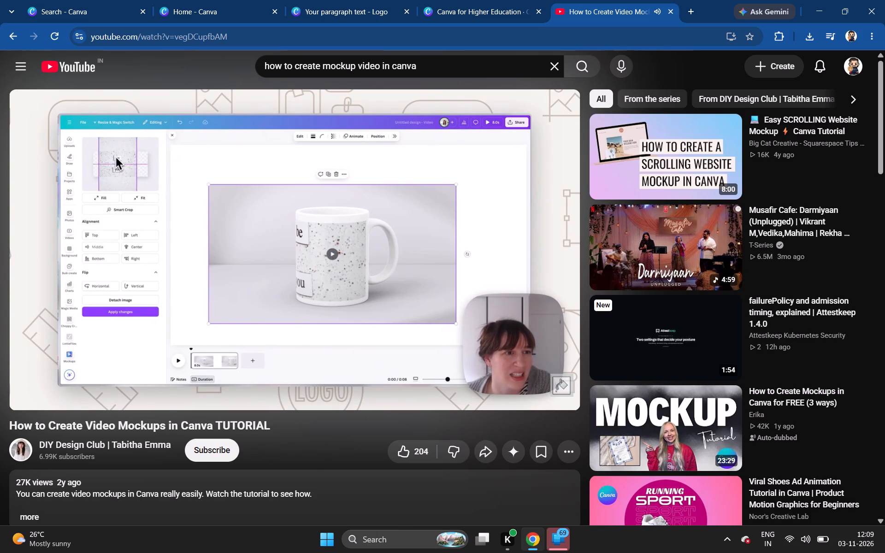
pyautogui.click(405, 260)
# Switch back to the Mango Films logo design in Canva and add a blank page after page 1.
pyautogui.click(437, 0)
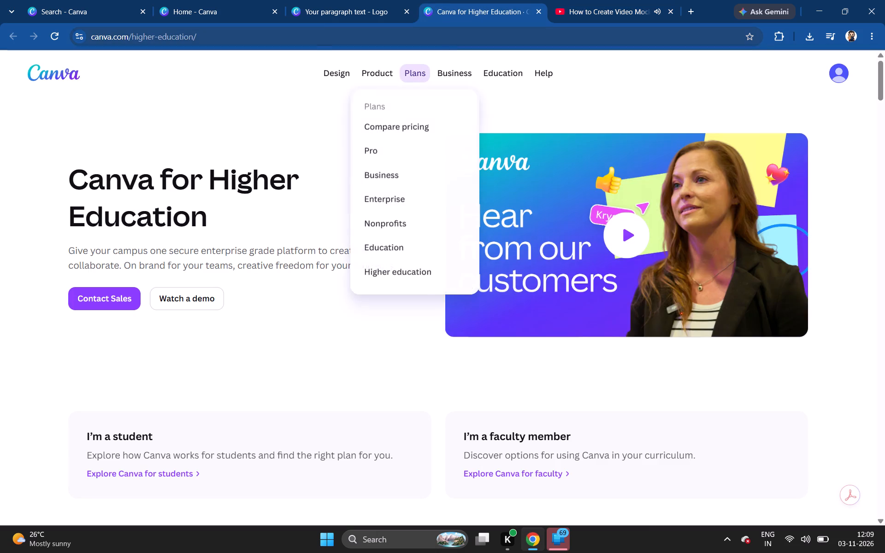
pyautogui.click(321, 20)
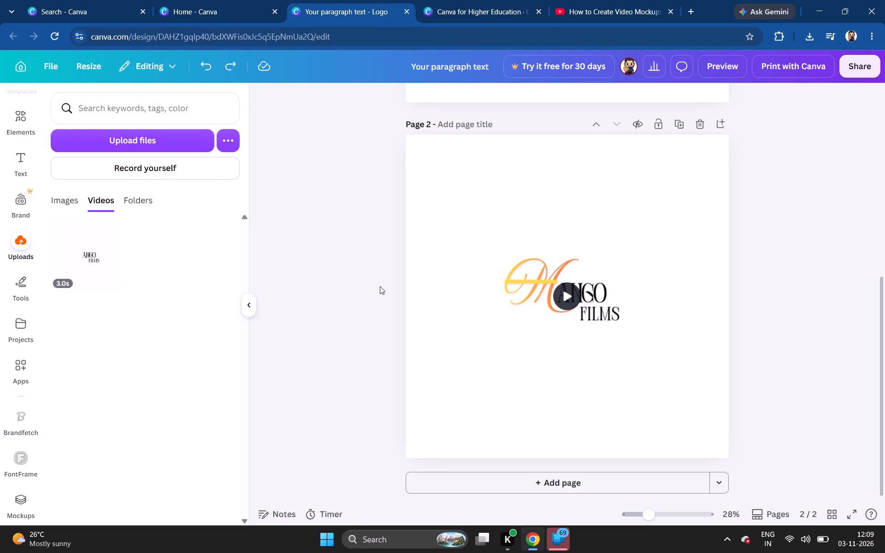
pyautogui.scroll(9, 382, 274)
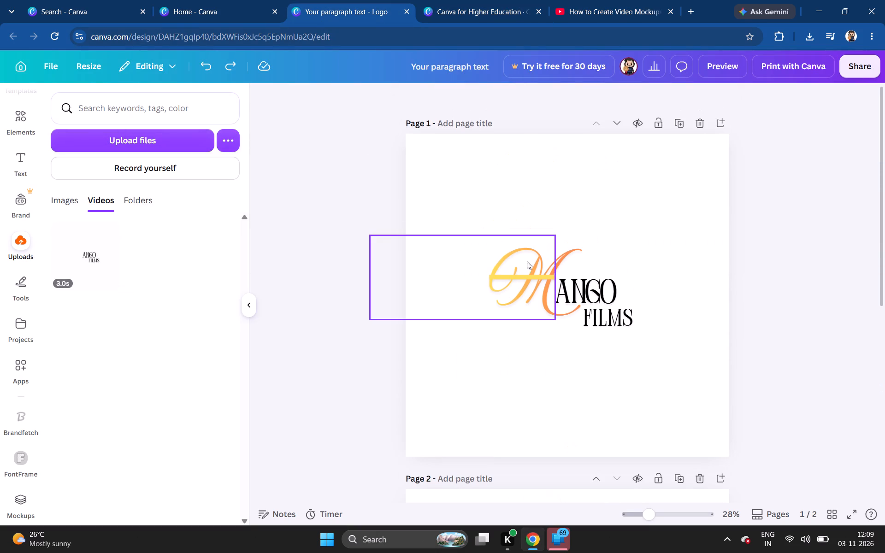
pyautogui.click(724, 120)
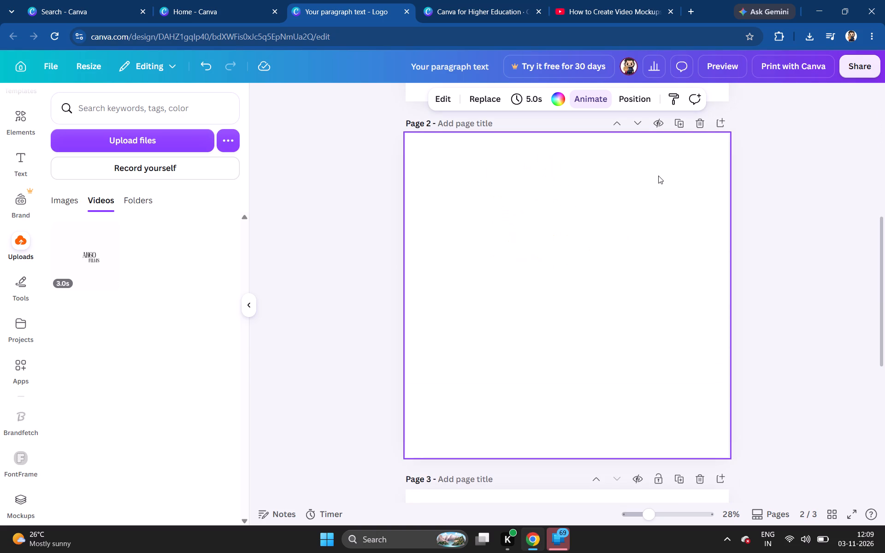
# Duplicate page 1, which holds the Mango Films logo, to make a copy directly after it.
pyautogui.scroll(7, 553, 276)
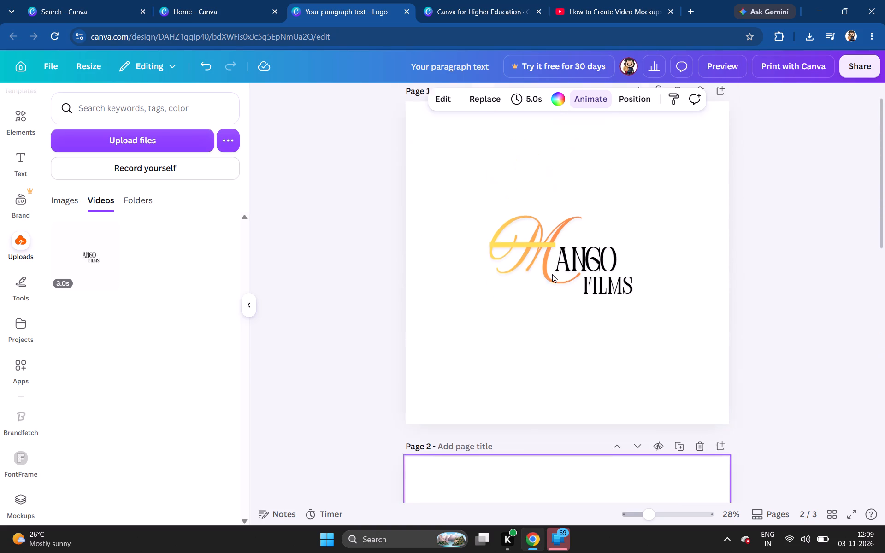
pyautogui.click(678, 126)
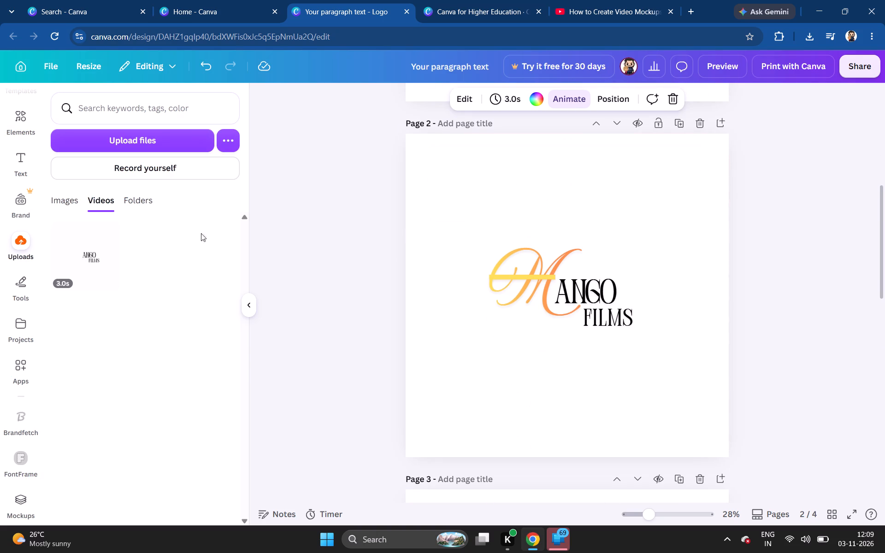
# Remove all animations from the duplicated Mango Films logo on page 2.
pyautogui.click(30, 139)
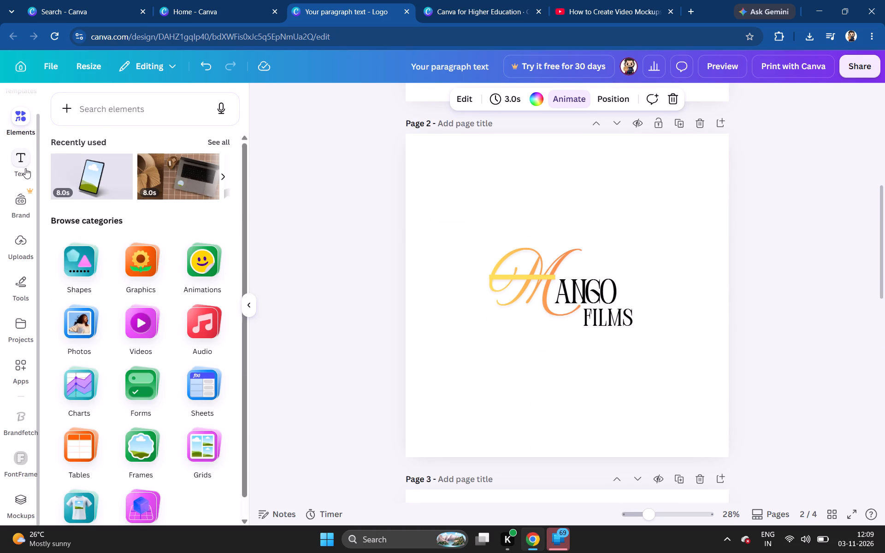
pyautogui.click(201, 256)
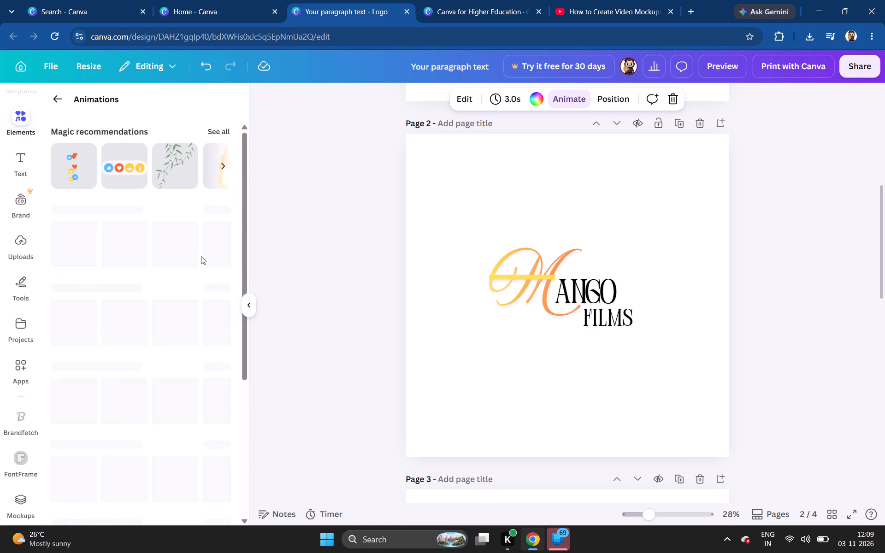
pyautogui.click(15, 121)
pyautogui.click(460, 101)
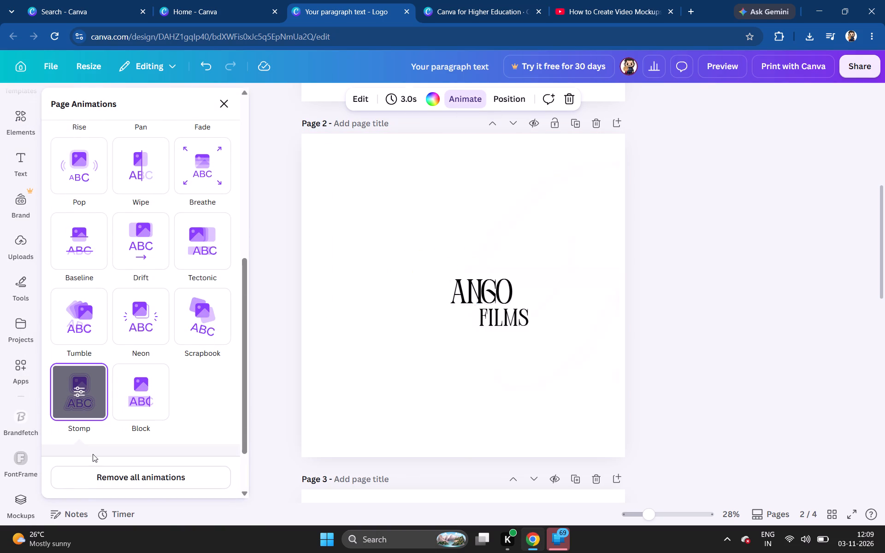
pyautogui.click(93, 481)
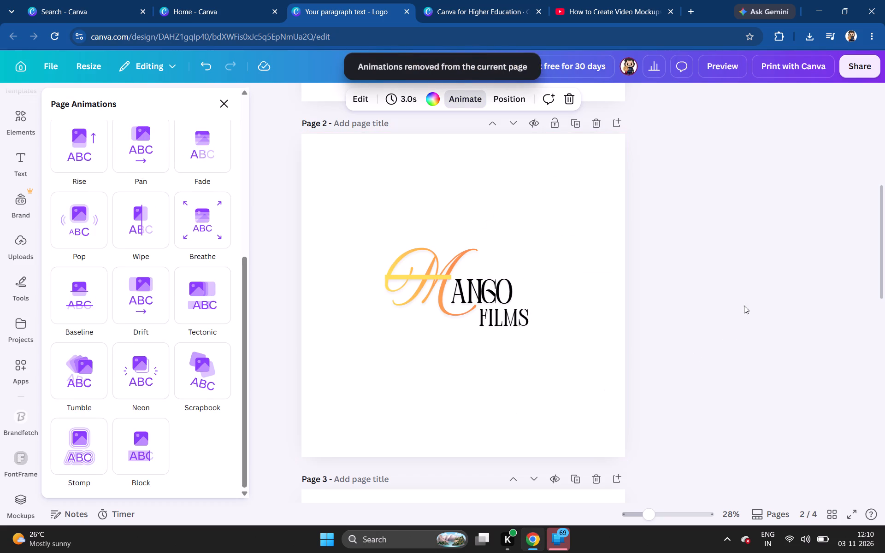
# Preview the design to check how the logo pages play.
pyautogui.click(733, 70)
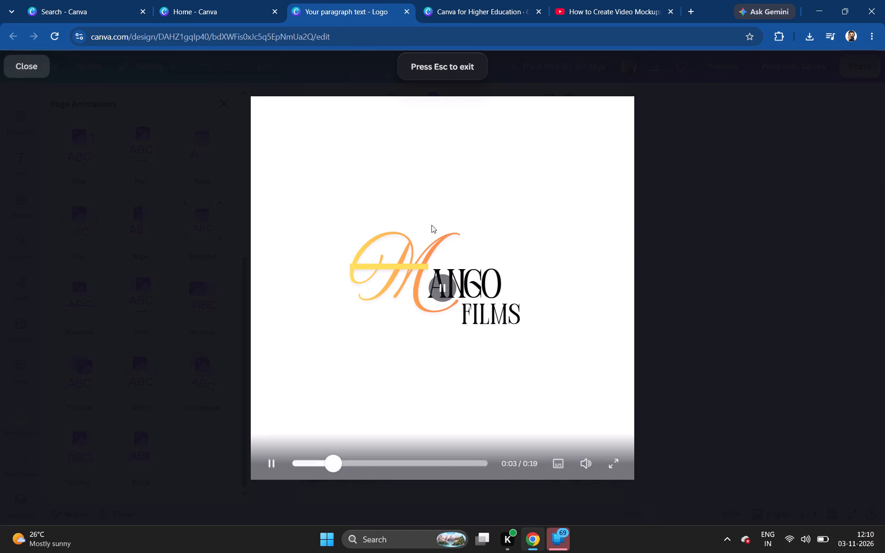
pyautogui.press('Escape')
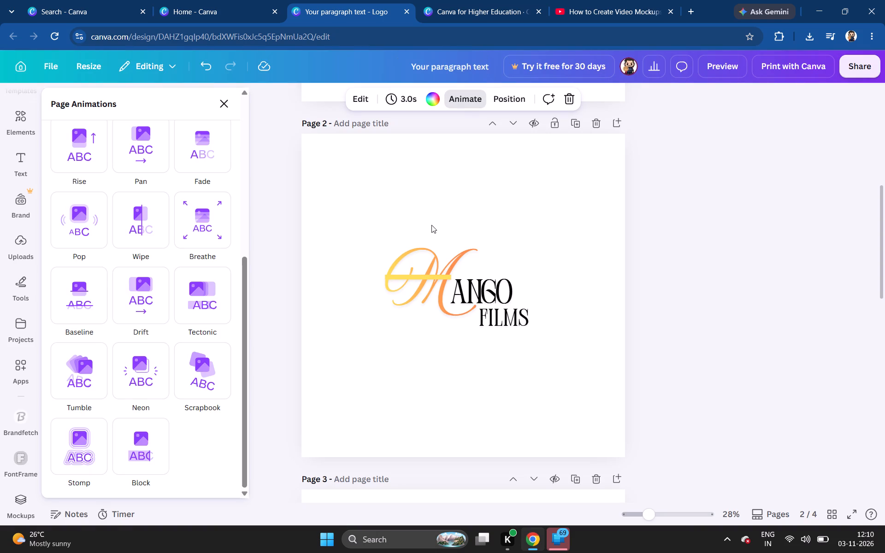
# Examine the group animation and add-on effect options for the grouped logo text on page 2.
pyautogui.click(431, 225)
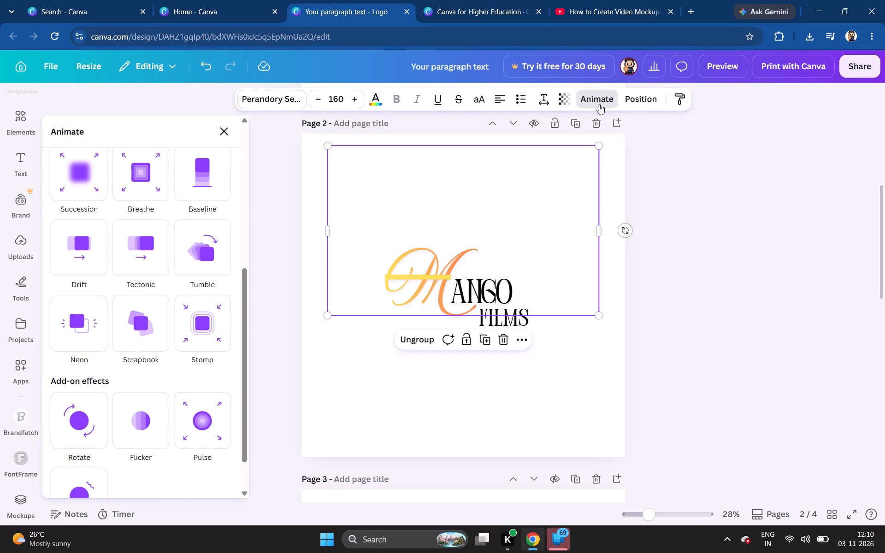
pyautogui.click(599, 104)
pyautogui.click(596, 108)
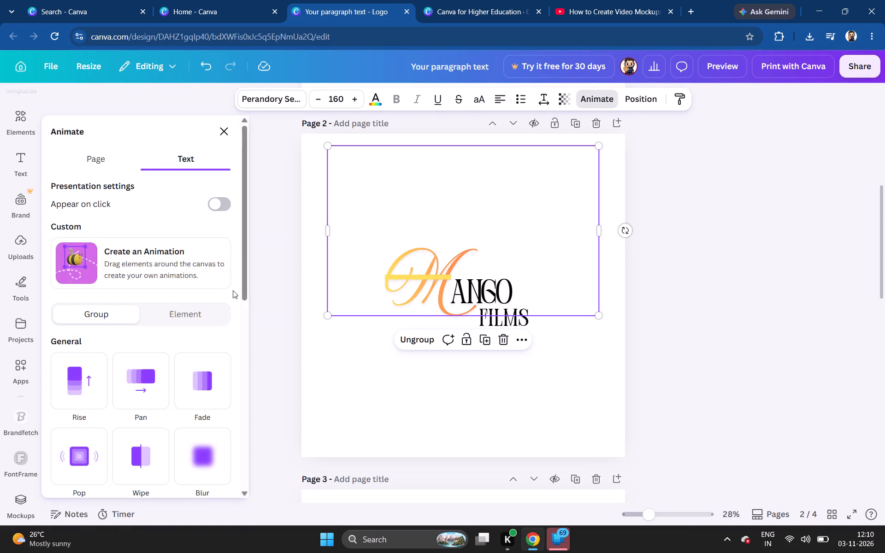
pyautogui.scroll(-10, 183, 292)
pyautogui.scroll(6, 182, 293)
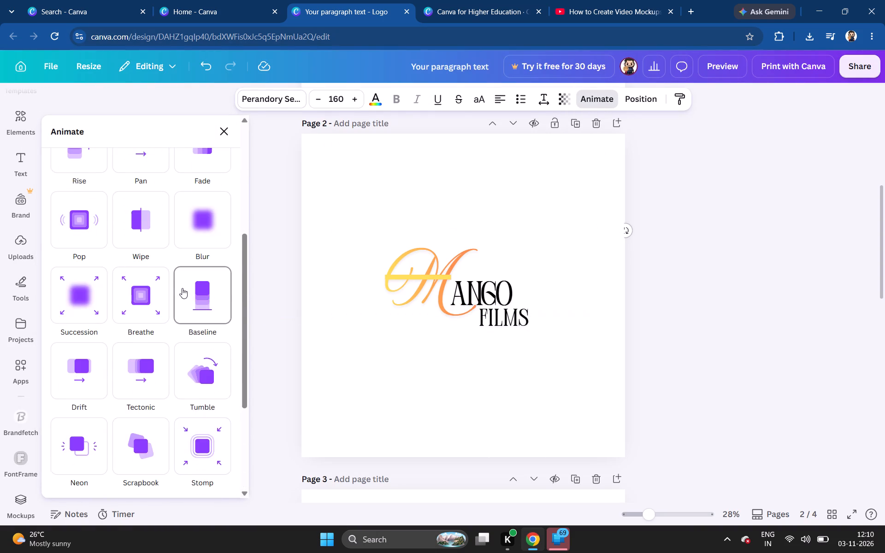
pyautogui.scroll(-7, 182, 284)
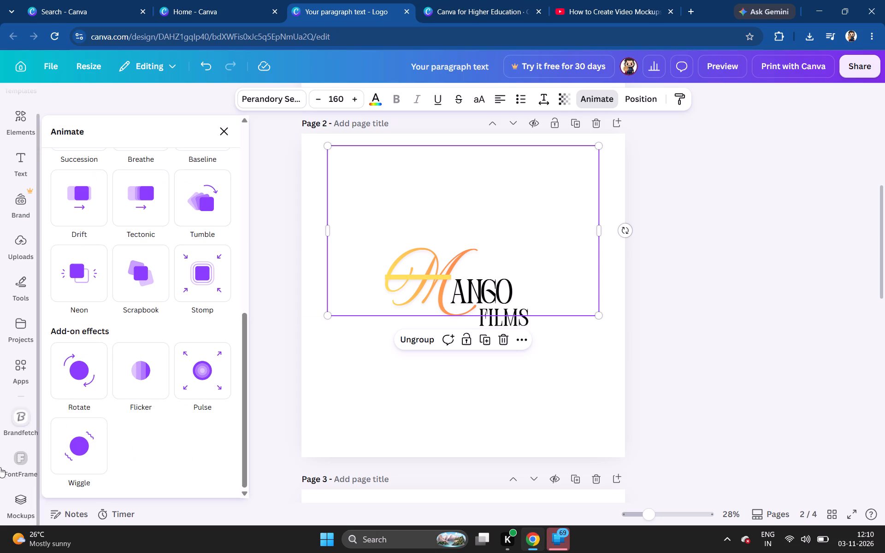
pyautogui.scroll(-13, 100, 436)
pyautogui.scroll(-6, 165, 418)
pyautogui.scroll(7, 165, 418)
pyautogui.scroll(-7, 166, 399)
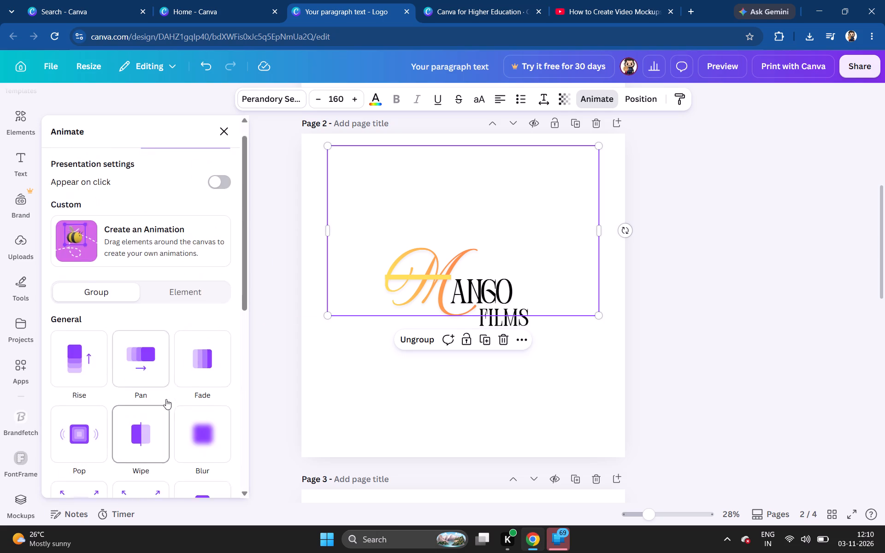
pyautogui.click(884, 243)
pyautogui.click(766, 239)
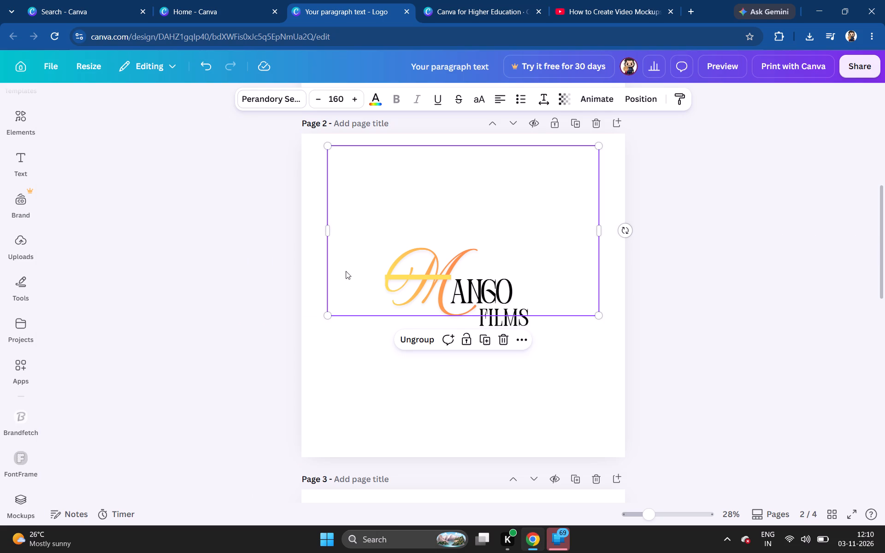
# Download all pages as JPG and save the zipped file in Downloads as MAB.
pyautogui.click(868, 65)
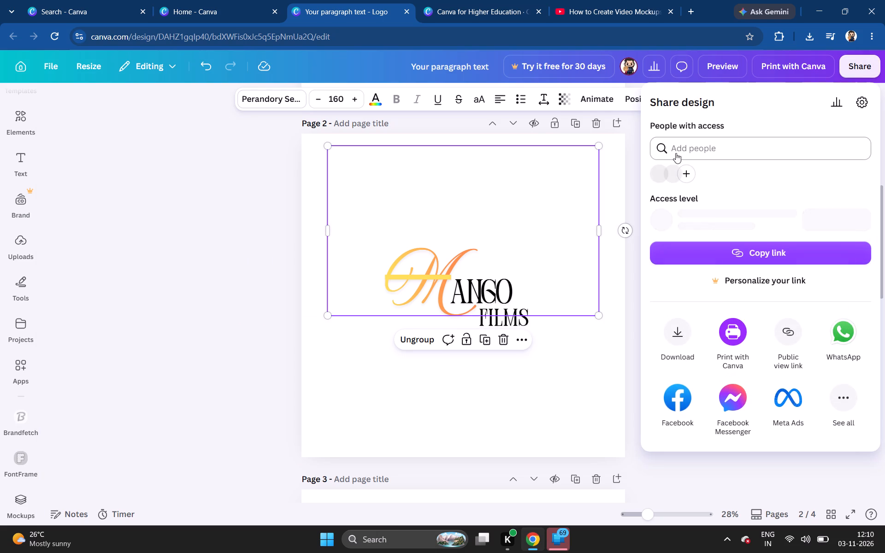
pyautogui.click(677, 336)
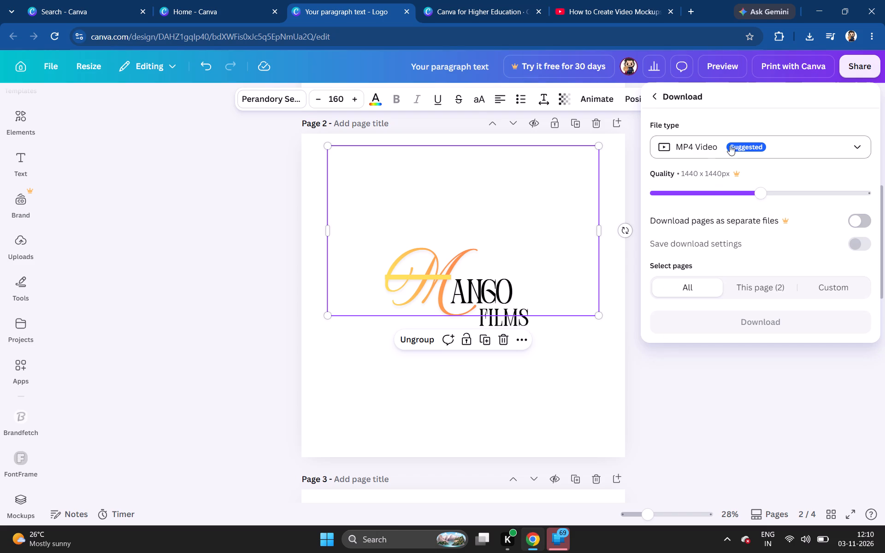
pyautogui.click(730, 145)
pyautogui.click(694, 179)
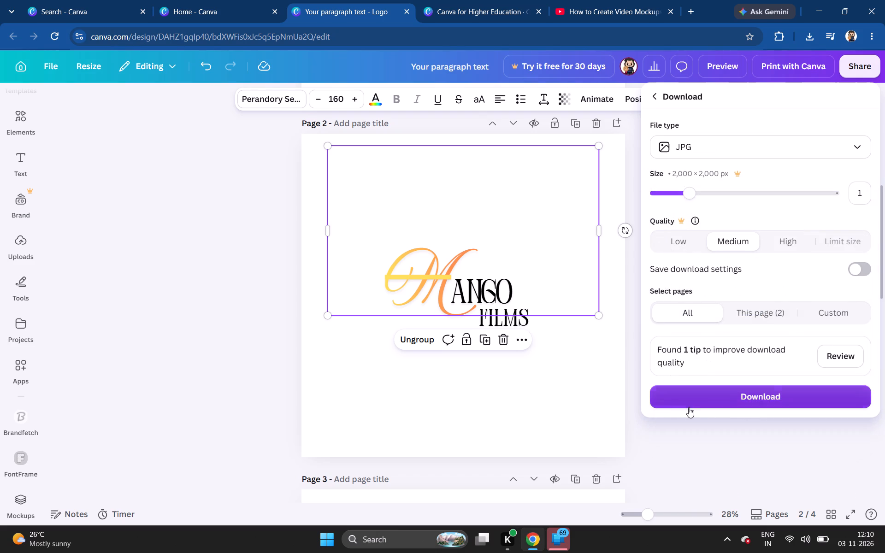
pyautogui.click(688, 407)
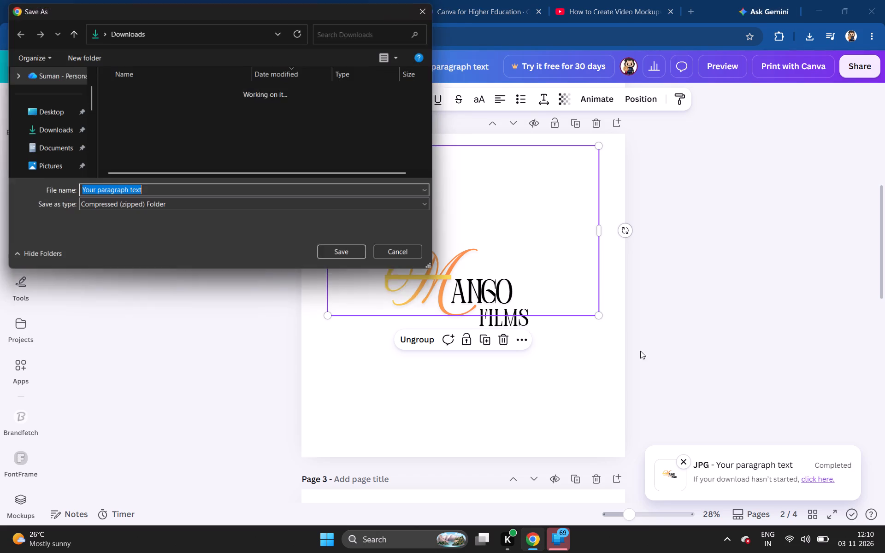
pyautogui.press('BackSpace')
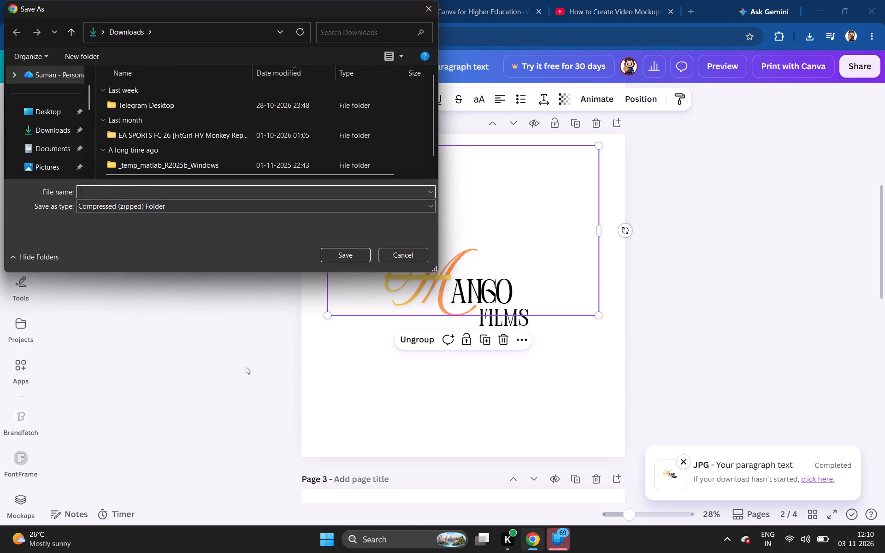
pyautogui.write('MAB')
pyautogui.click(334, 251)
# Insert the 8-second stemless tumbler video mockup from the Mockups app's Video Mockups onto blank page 3.
pyautogui.scroll(-10, 336, 256)
pyautogui.scroll(-10, 323, 291)
pyautogui.scroll(6, 325, 290)
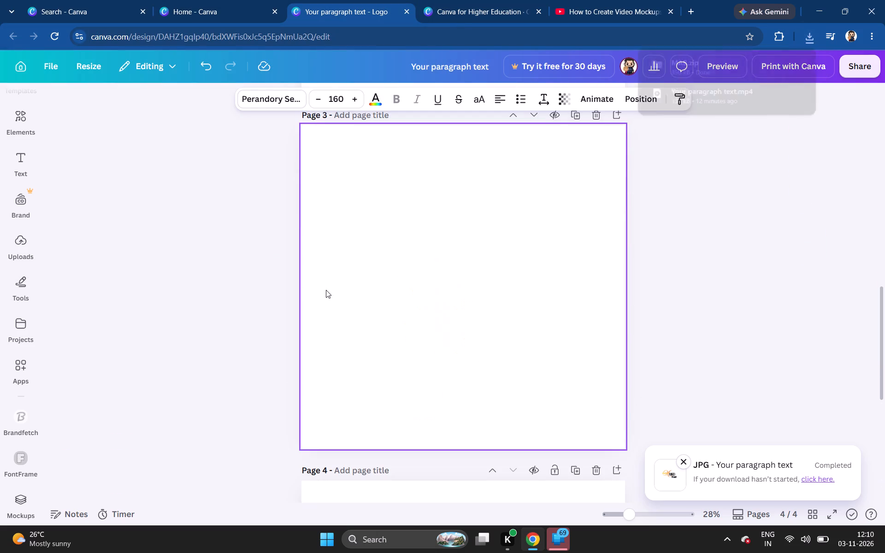
pyautogui.click(426, 319)
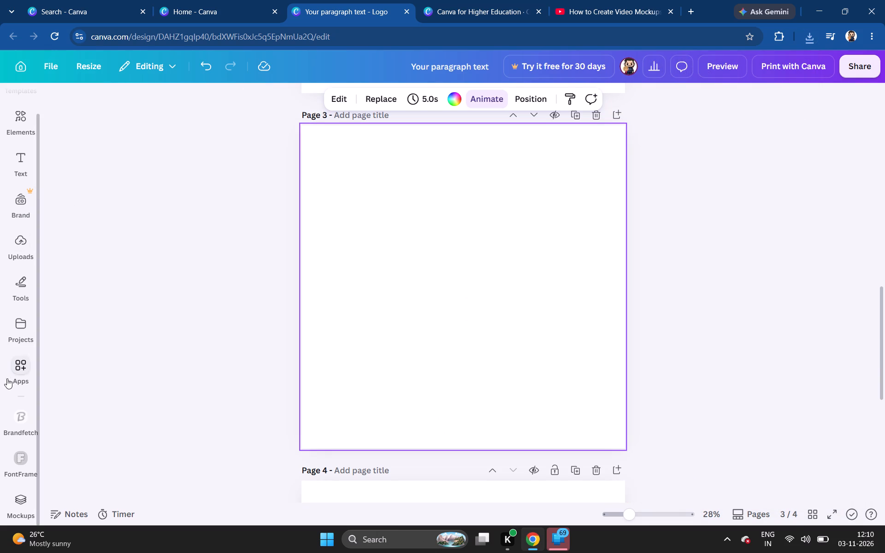
pyautogui.click(19, 383)
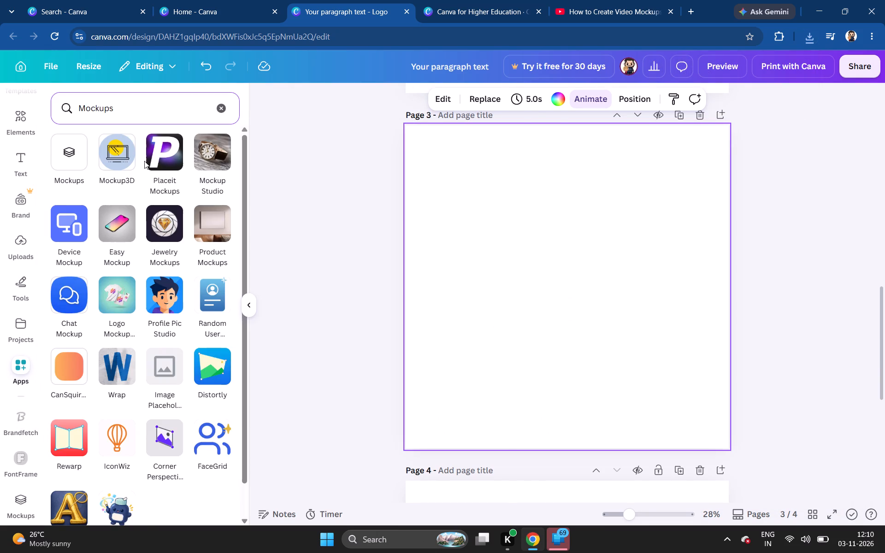
pyautogui.click(72, 163)
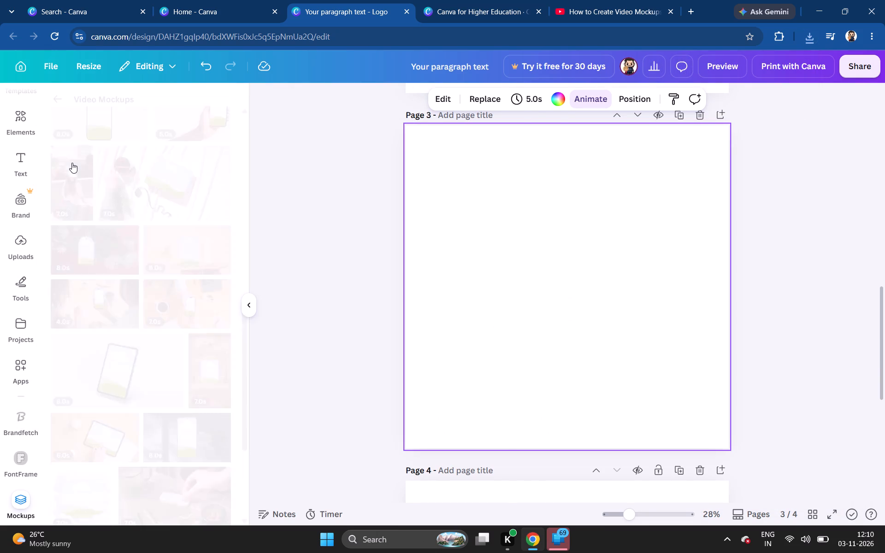
pyautogui.scroll(6, 105, 182)
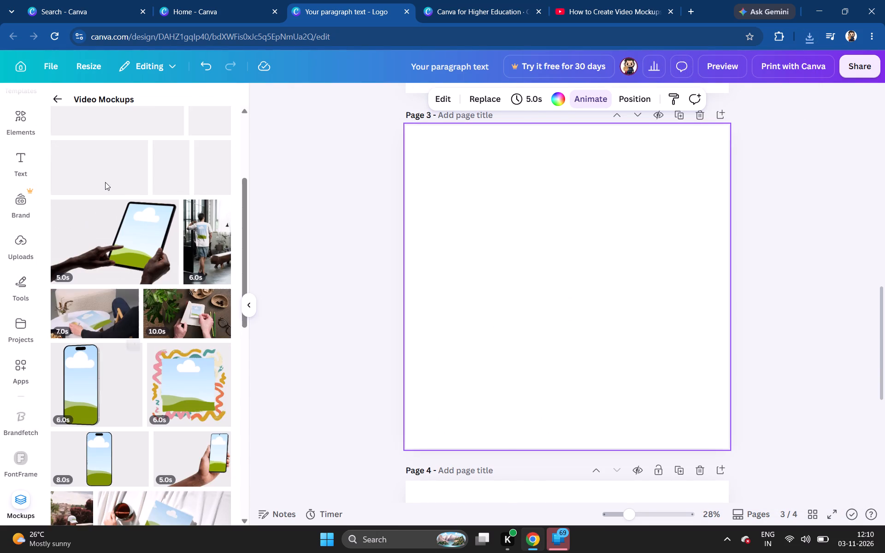
pyautogui.scroll(3, 105, 181)
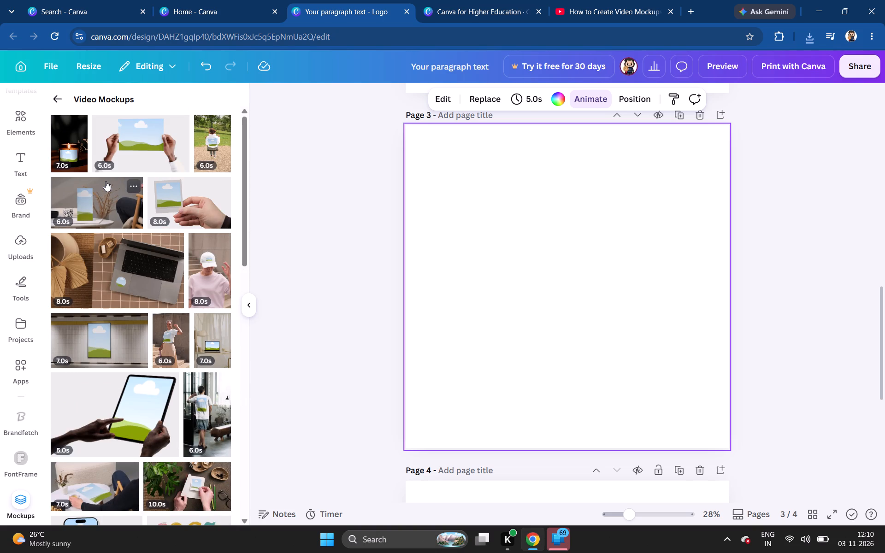
pyautogui.scroll(-4, 106, 181)
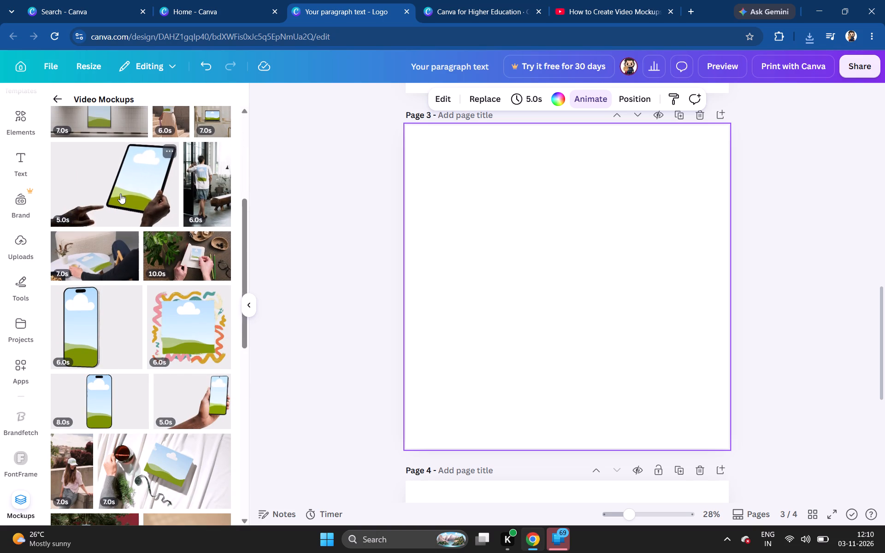
pyautogui.scroll(-11, 120, 193)
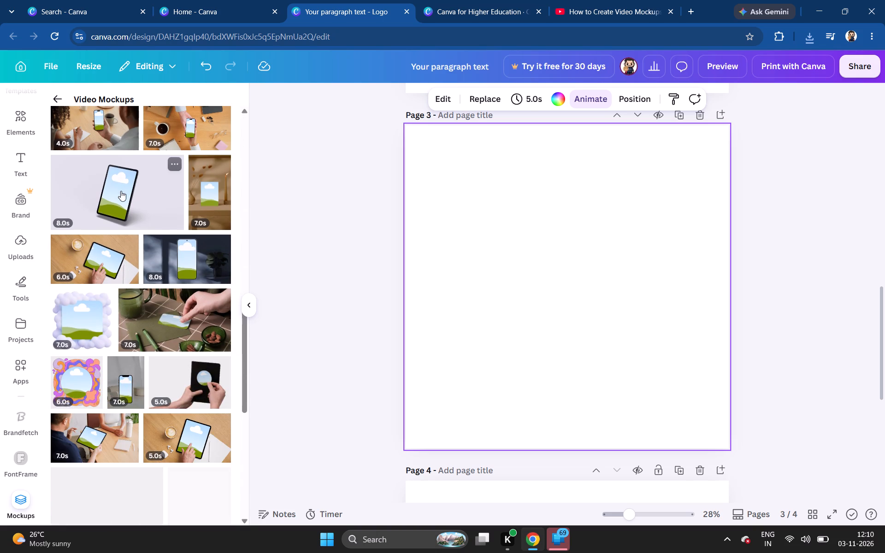
pyautogui.scroll(-9, 121, 190)
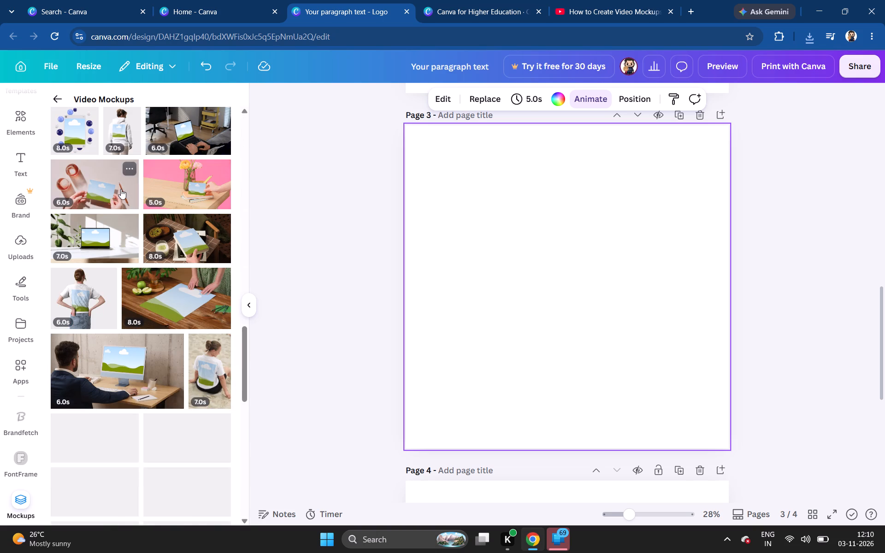
pyautogui.scroll(-5, 121, 188)
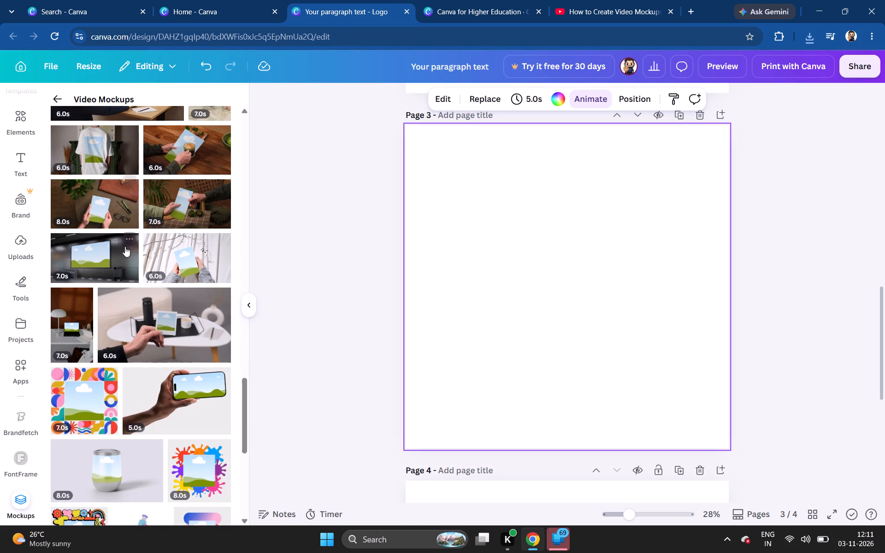
pyautogui.scroll(-2, 109, 281)
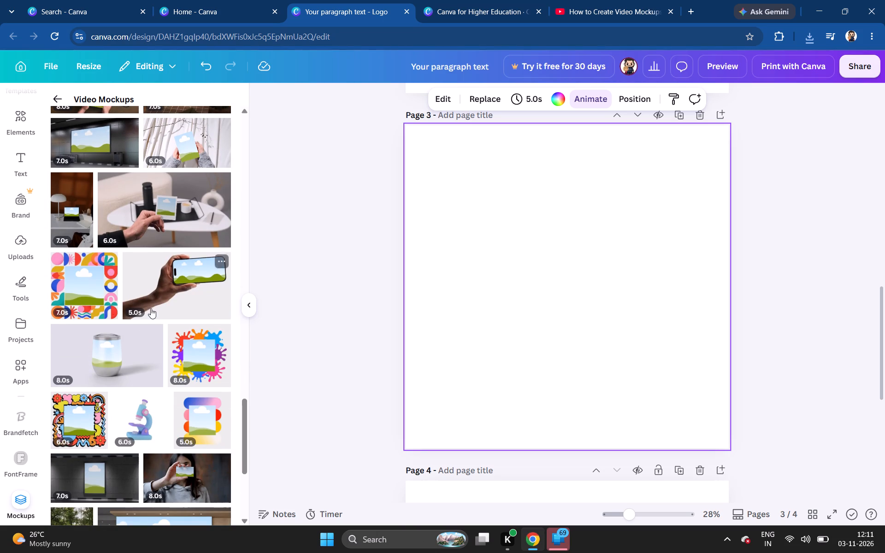
pyautogui.click(109, 350)
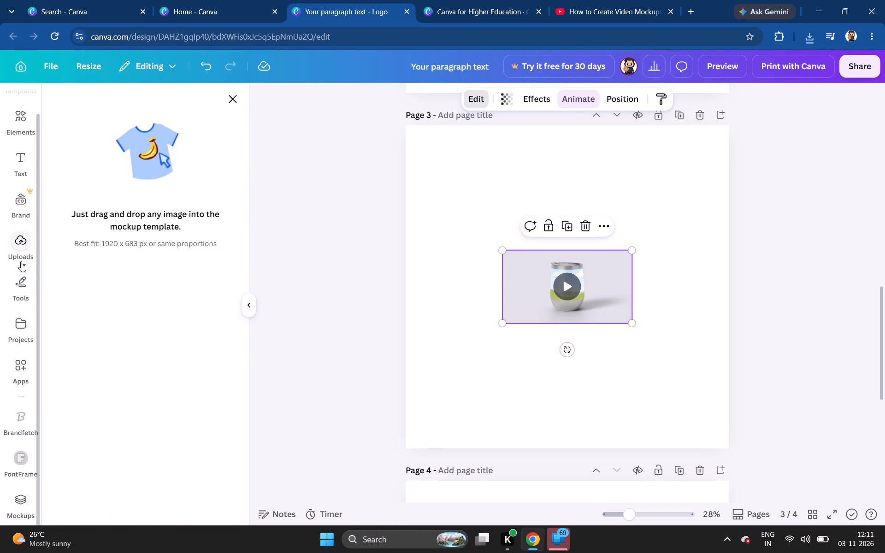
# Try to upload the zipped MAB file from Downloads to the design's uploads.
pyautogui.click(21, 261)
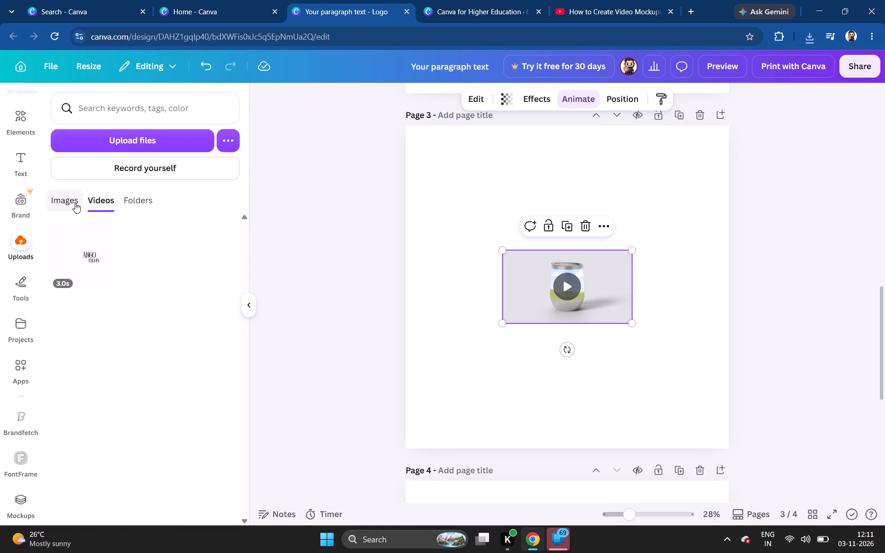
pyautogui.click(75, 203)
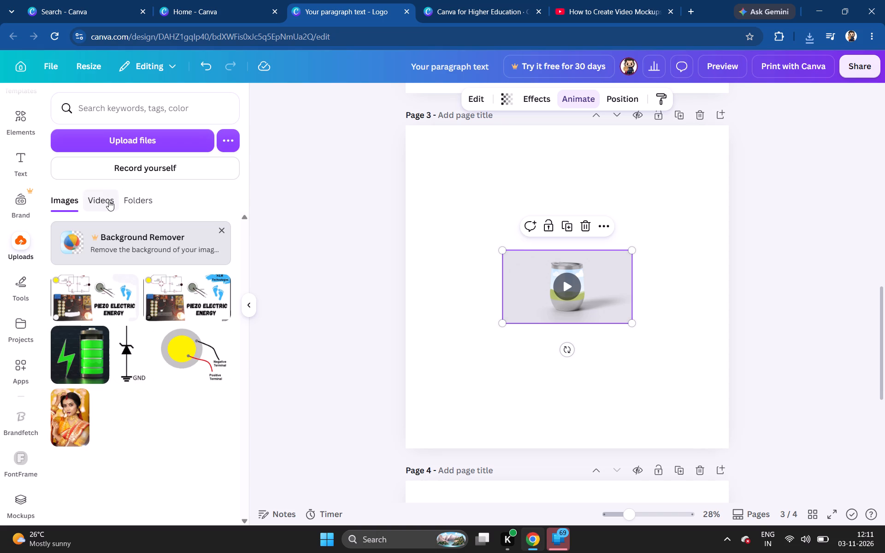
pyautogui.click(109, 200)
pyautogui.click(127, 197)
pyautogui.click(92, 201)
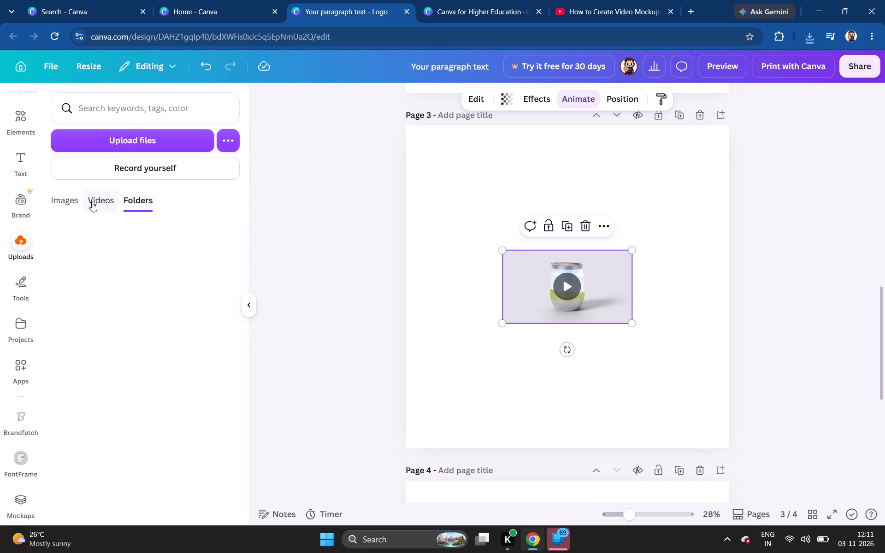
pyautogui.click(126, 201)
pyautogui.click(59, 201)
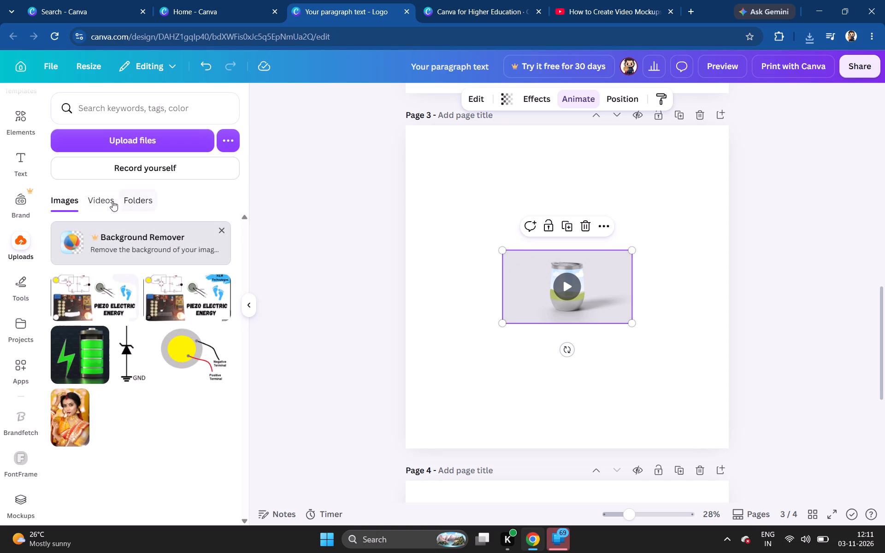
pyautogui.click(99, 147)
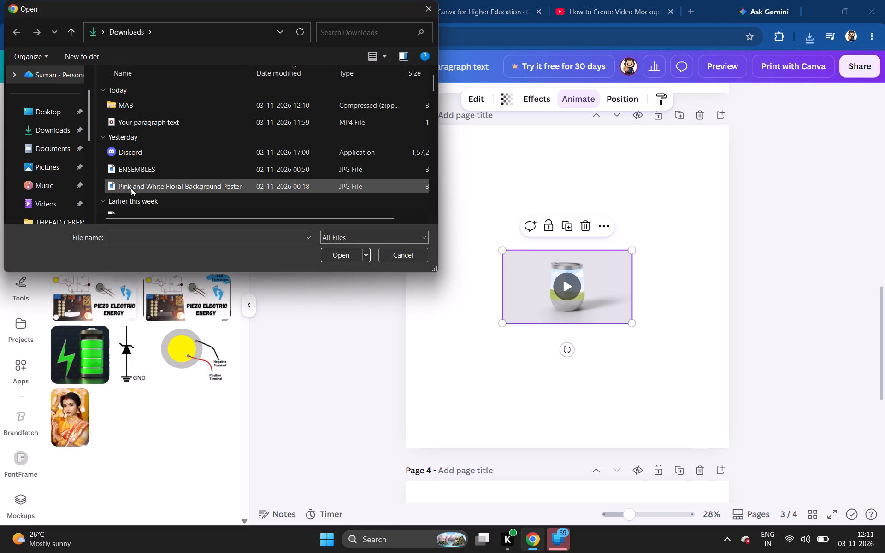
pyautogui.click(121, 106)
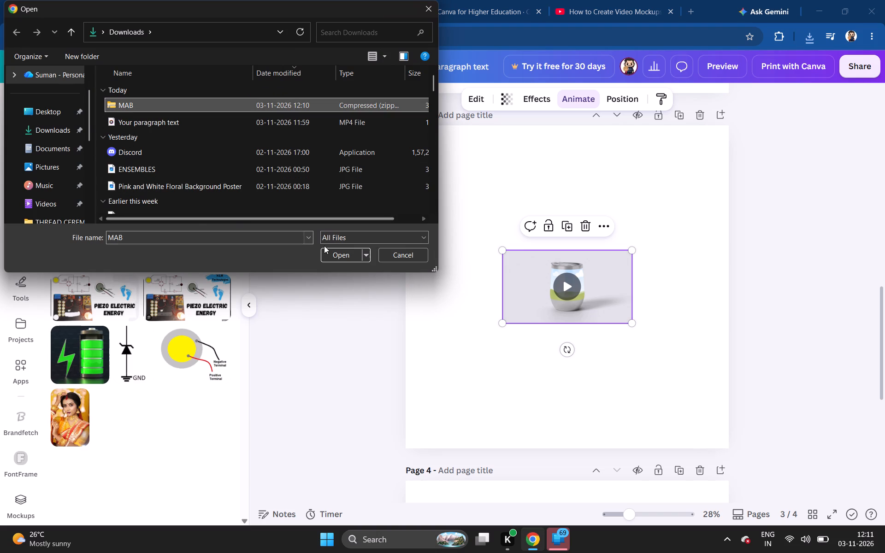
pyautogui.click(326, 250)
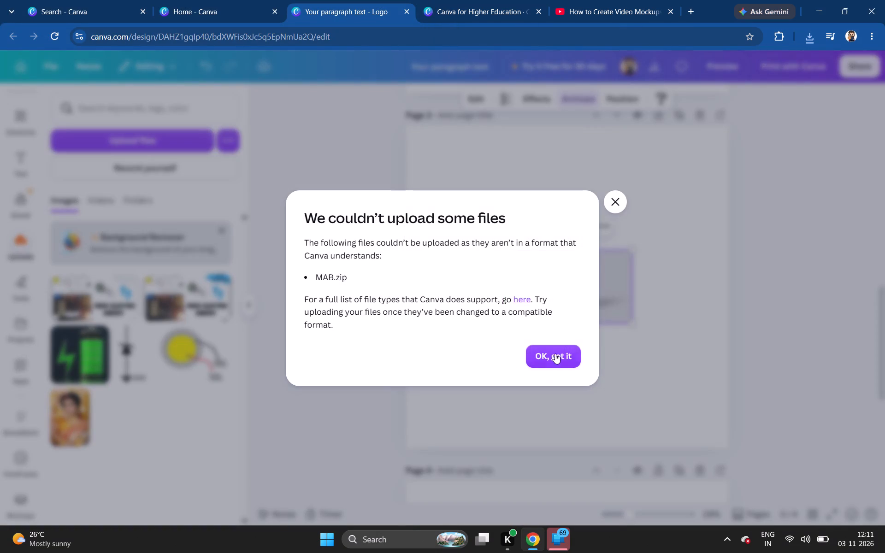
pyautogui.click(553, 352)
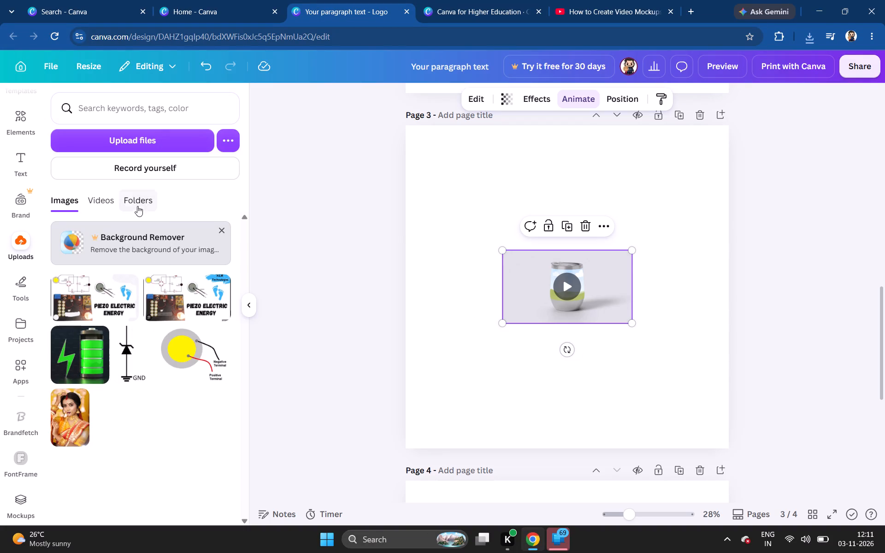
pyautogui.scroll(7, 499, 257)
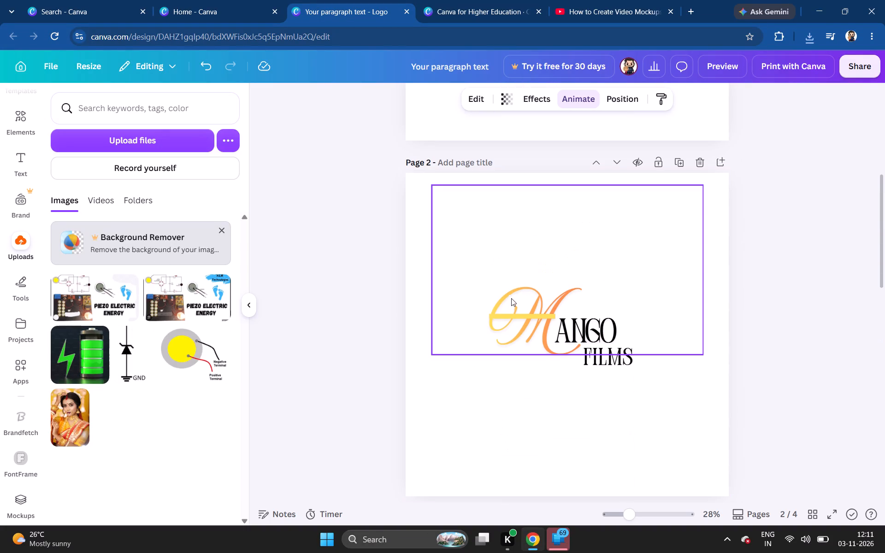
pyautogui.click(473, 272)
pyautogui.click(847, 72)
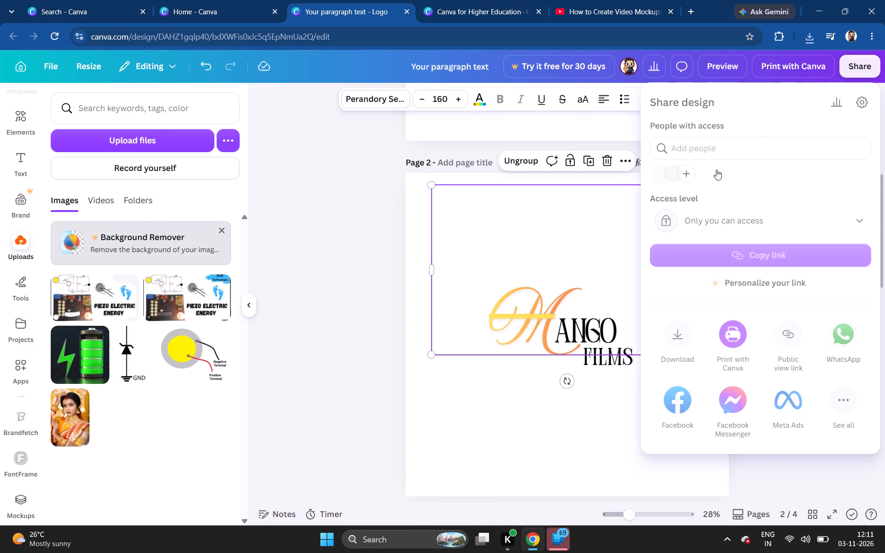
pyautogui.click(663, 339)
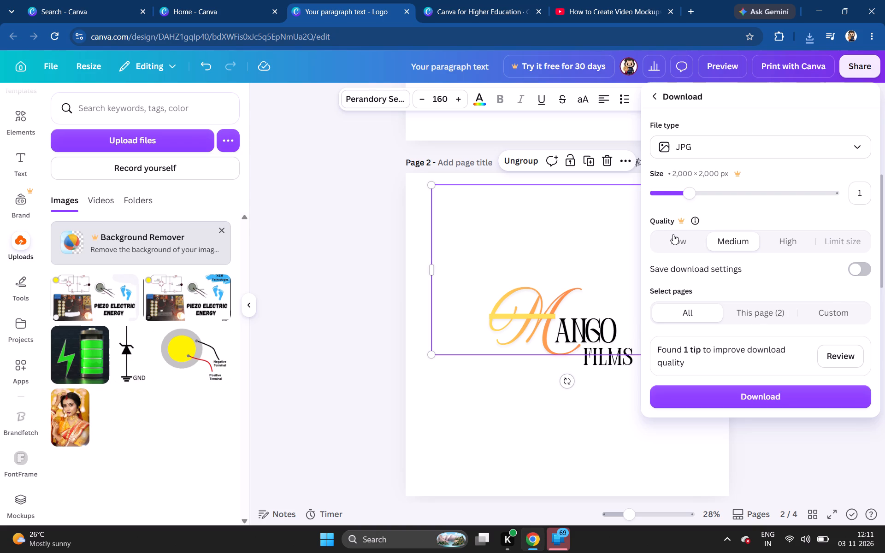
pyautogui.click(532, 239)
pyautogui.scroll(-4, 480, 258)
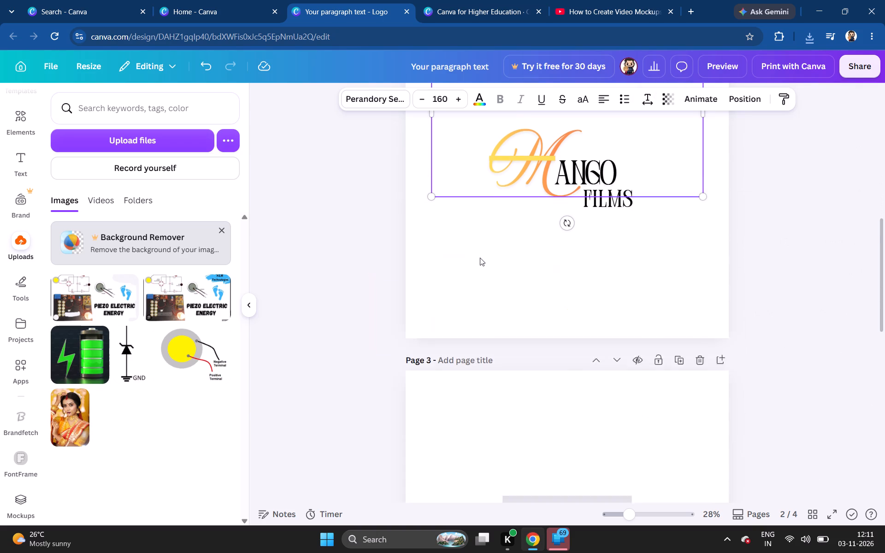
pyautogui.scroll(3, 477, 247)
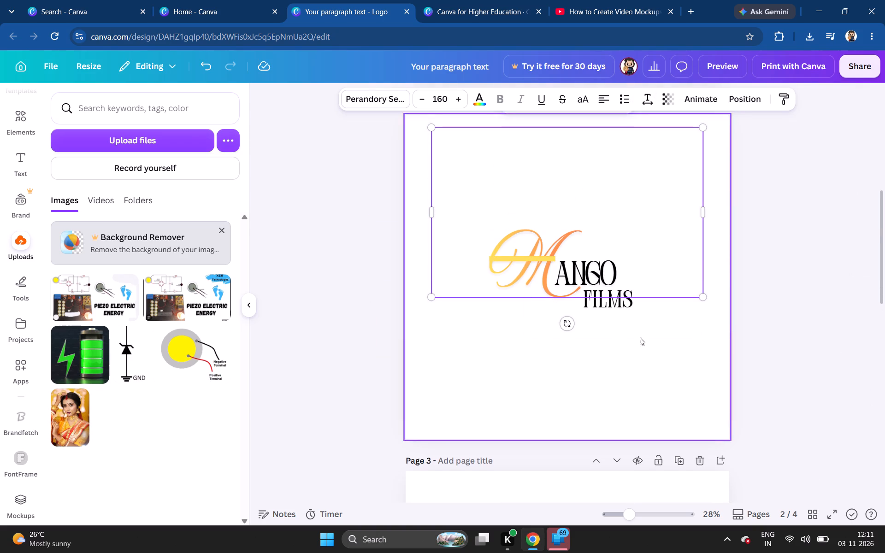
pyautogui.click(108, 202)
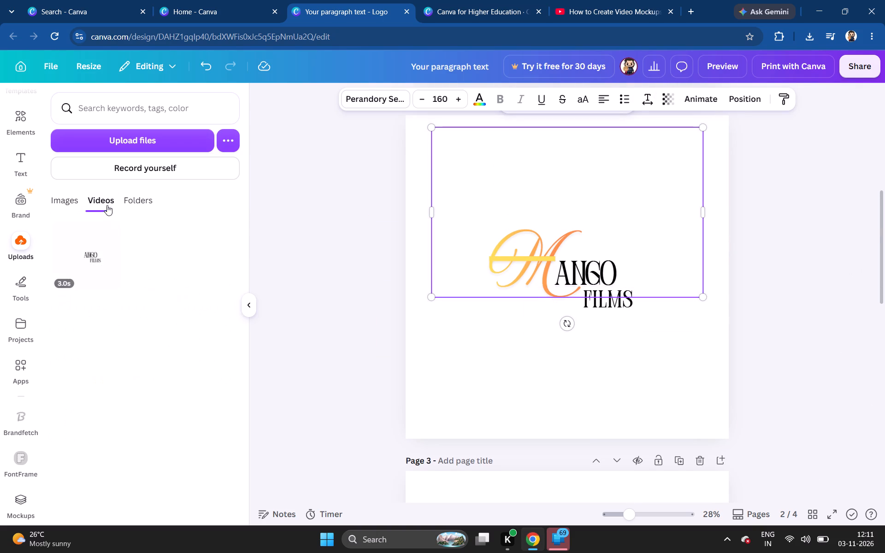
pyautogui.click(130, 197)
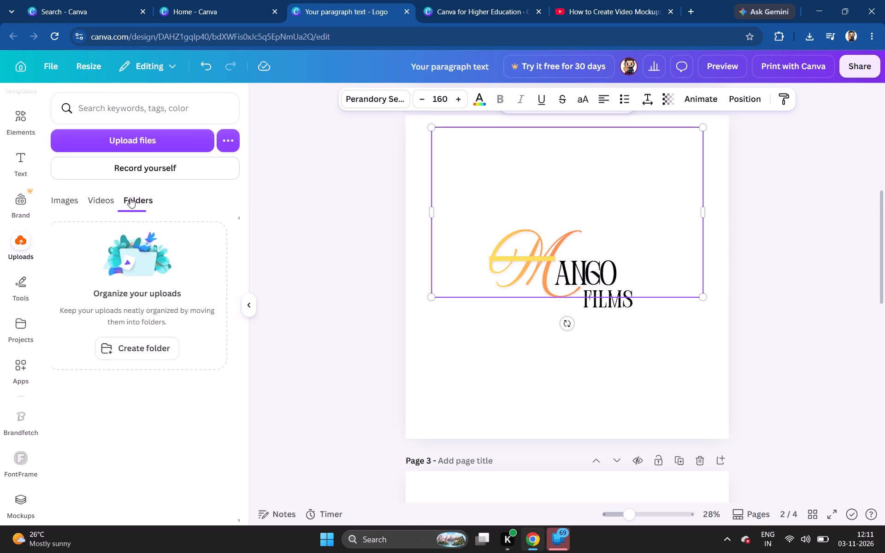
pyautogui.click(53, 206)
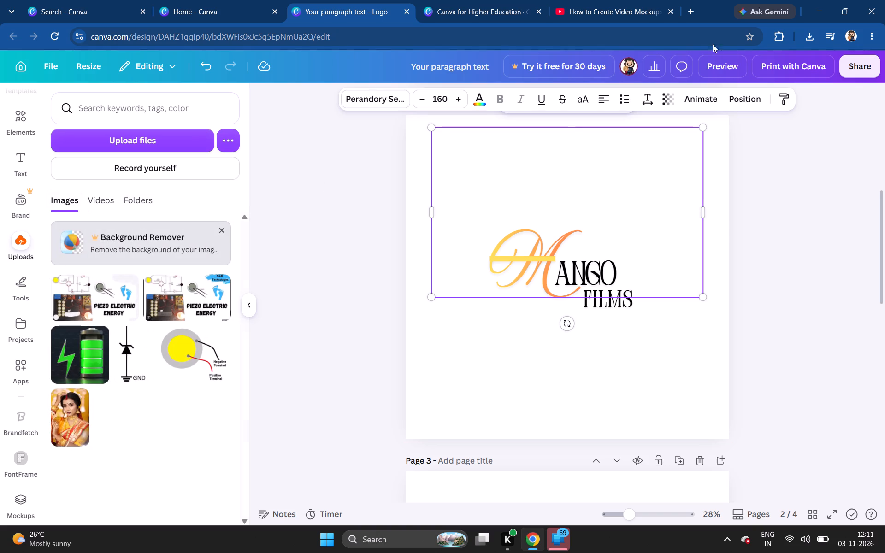
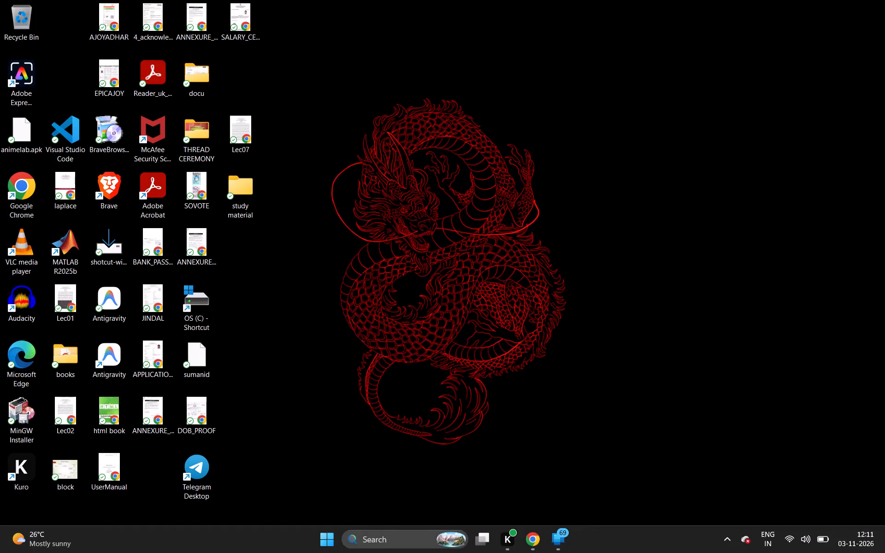
# Find the zipped MAB file in Downloads and open the logo image 1.jpg from inside it.
pyautogui.click(336, 530)
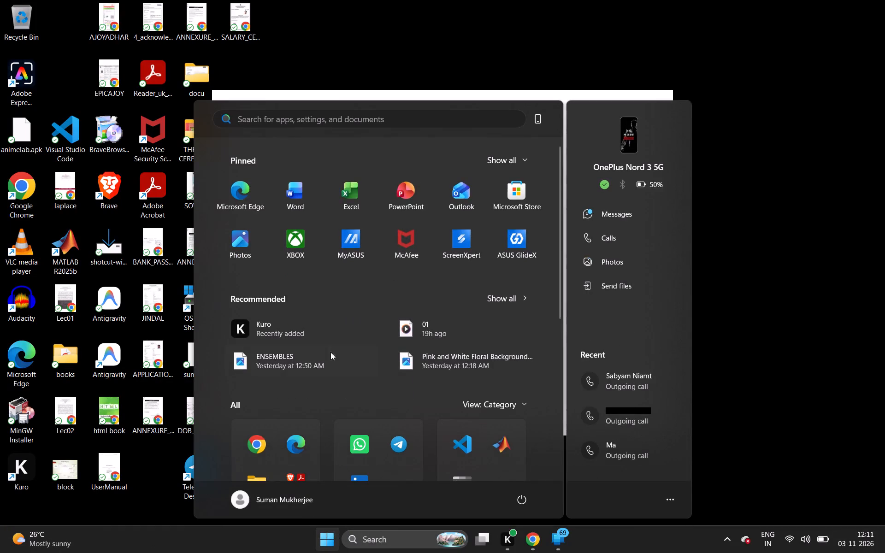
pyautogui.write('MAB')
pyautogui.moveTo(307, 216); pyautogui.dragTo(606, 215)
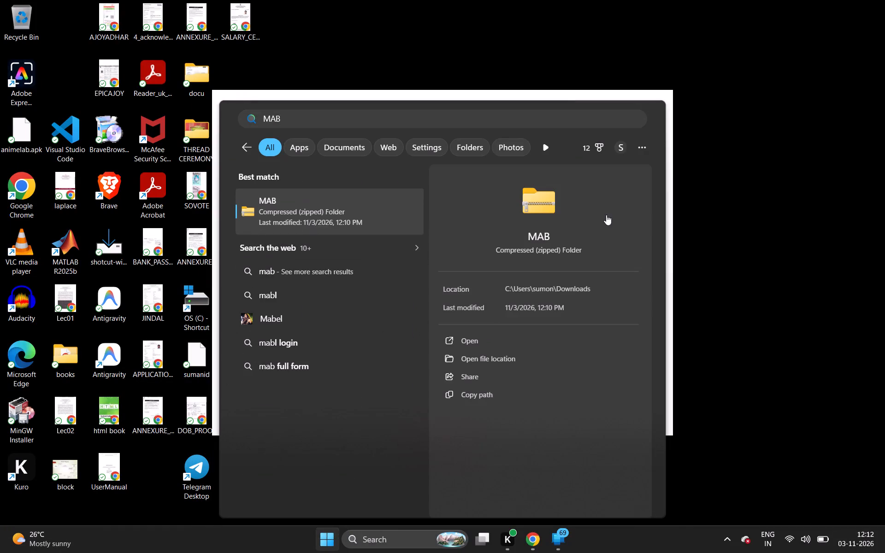
pyautogui.moveTo(606, 215); pyautogui.dragTo(721, 189)
pyautogui.doubleClick(358, 218)
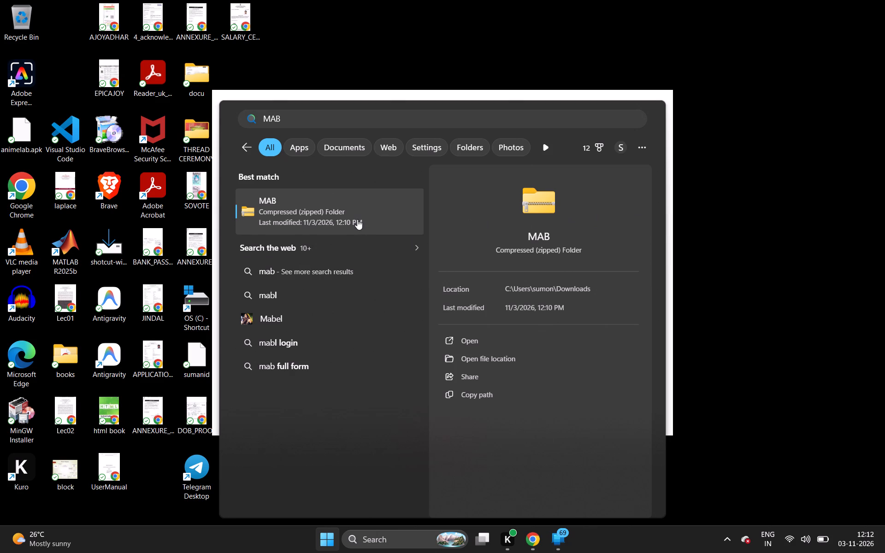
pyautogui.rightClick(357, 219)
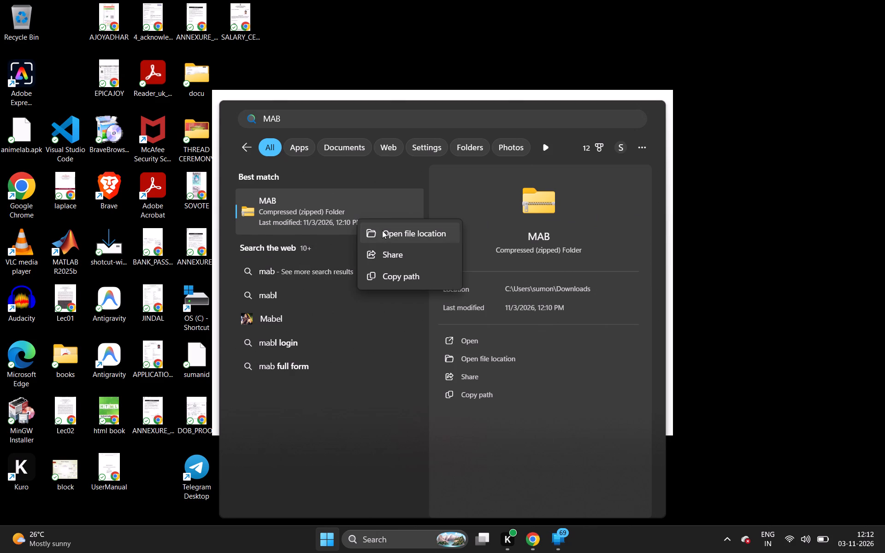
pyautogui.click(376, 231)
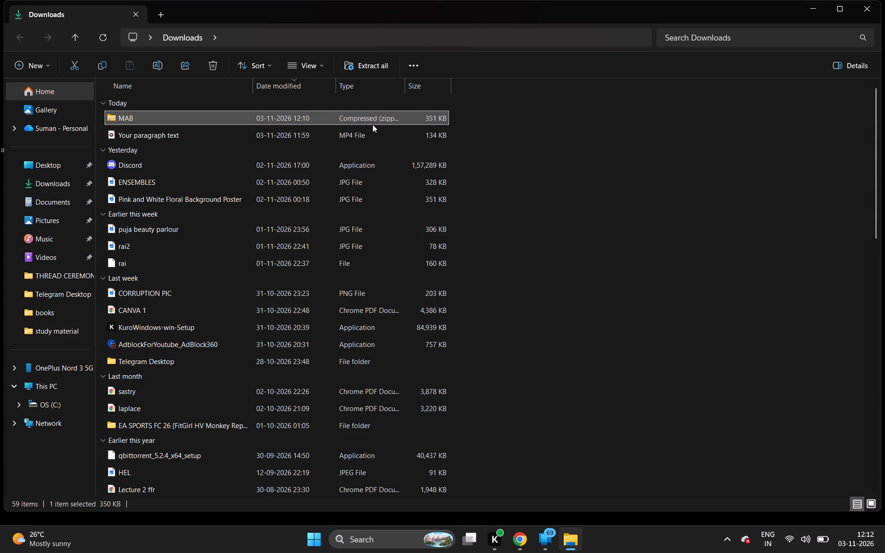
pyautogui.click(372, 121)
pyautogui.click(372, 121)
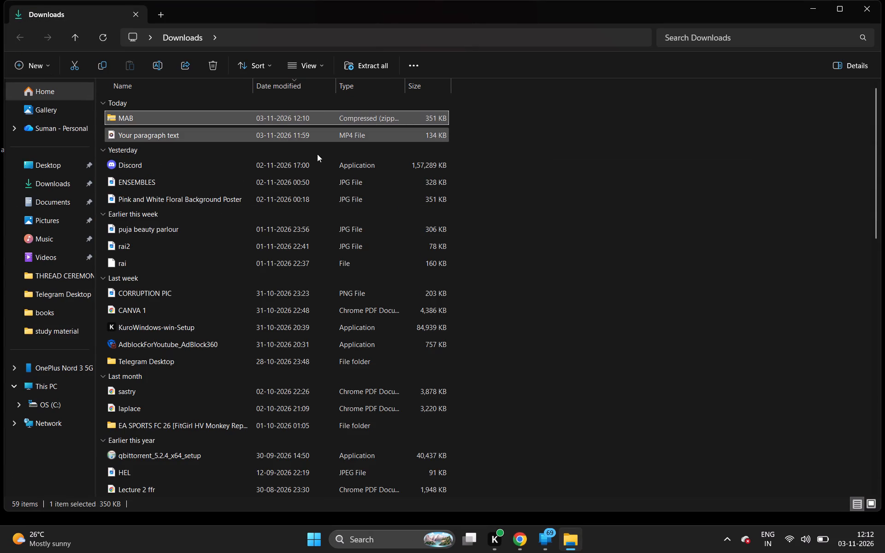
pyautogui.doubleClick(115, 114)
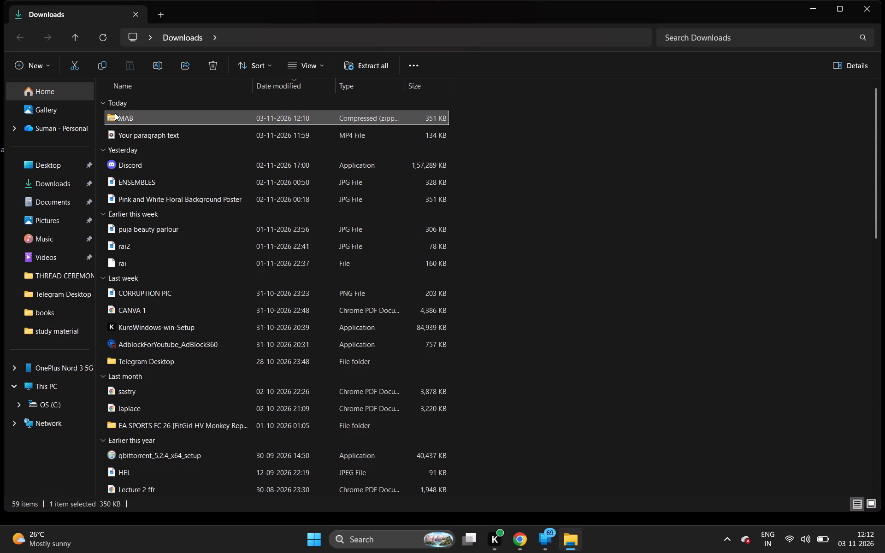
pyautogui.doubleClick(117, 104)
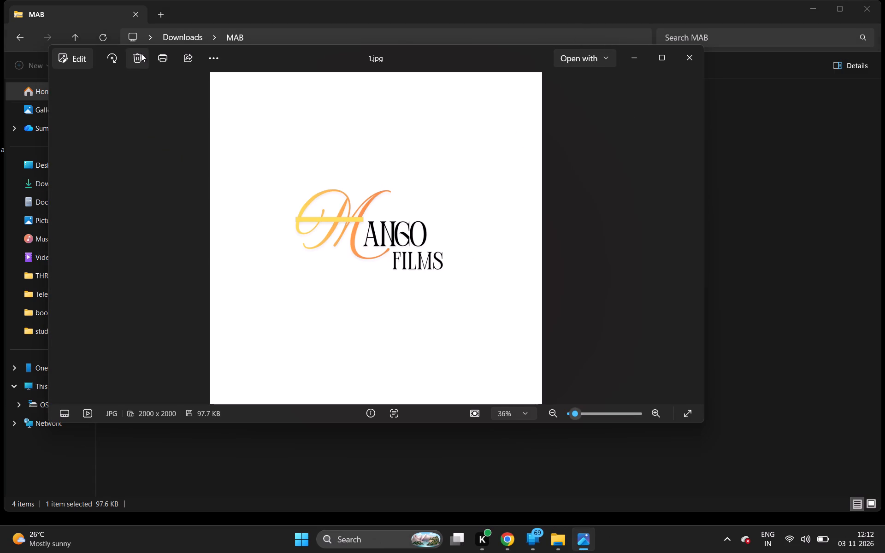
# Save a copy of the logo image as a JPEG named MANGO in the Pictures folder.
pyautogui.click(211, 57)
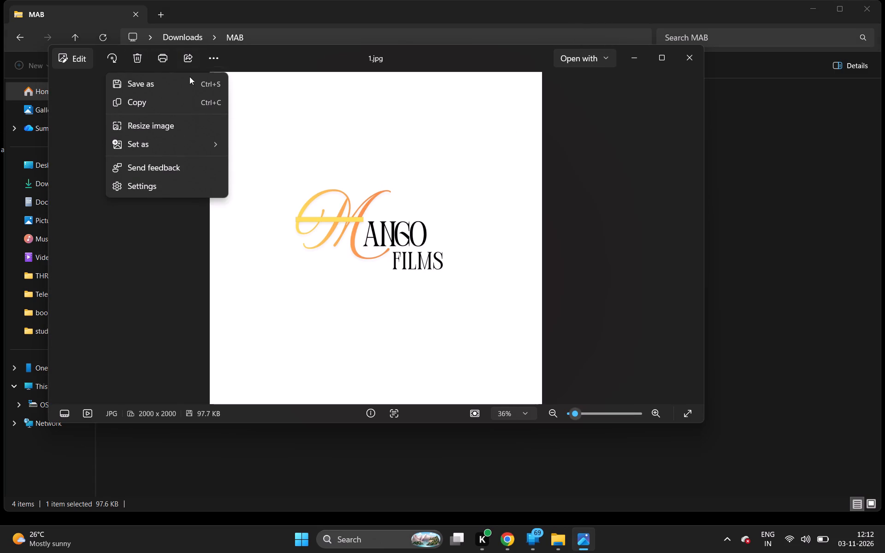
pyautogui.click(179, 88)
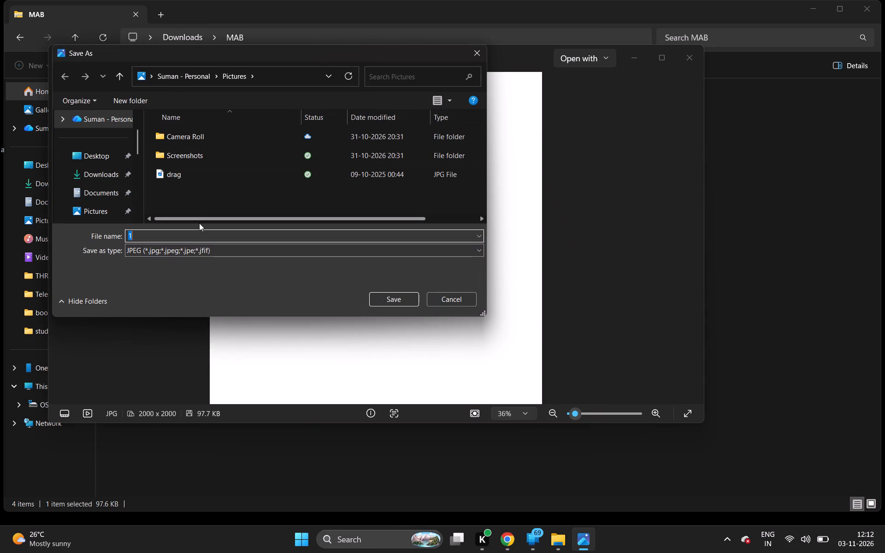
pyautogui.press('BackSpace')
pyautogui.write('MANGO')
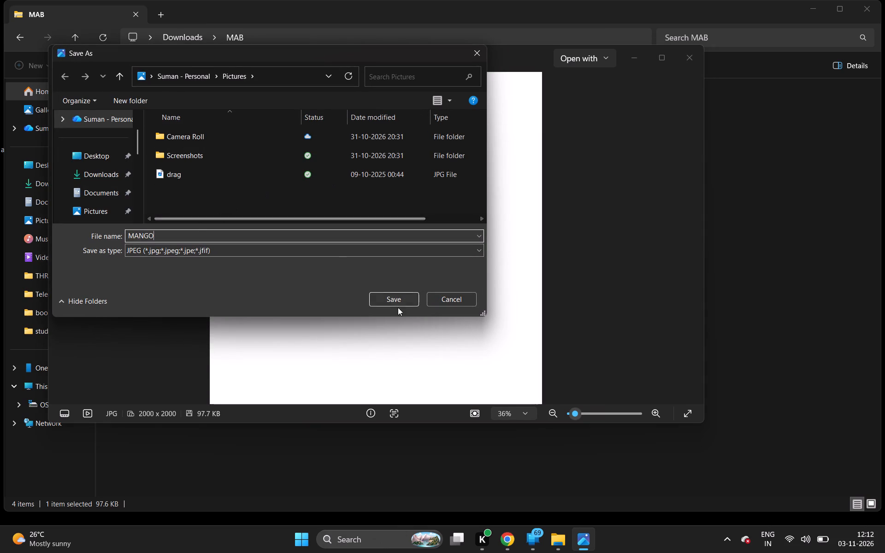
pyautogui.click(395, 298)
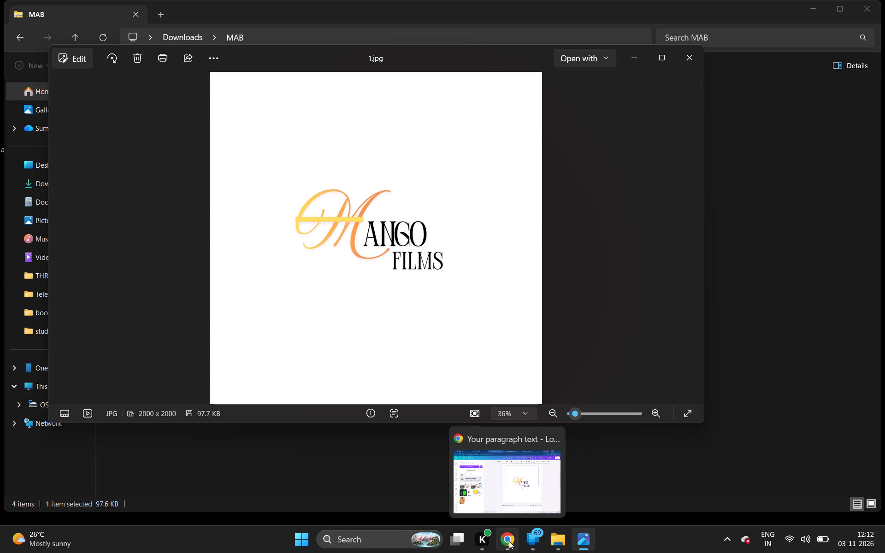
# Switch back to the Canva design in Chrome and add the MANGO logo image to the uploads.
pyautogui.click(509, 541)
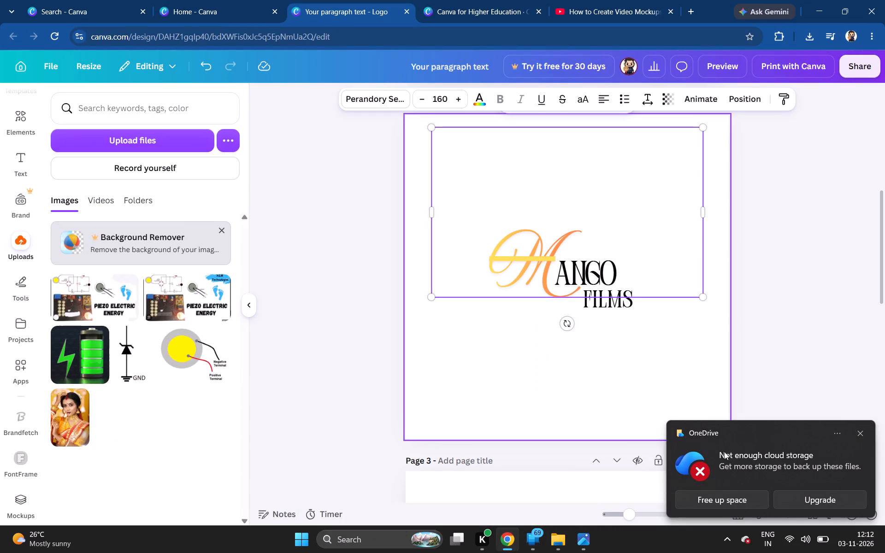
pyautogui.click(741, 507)
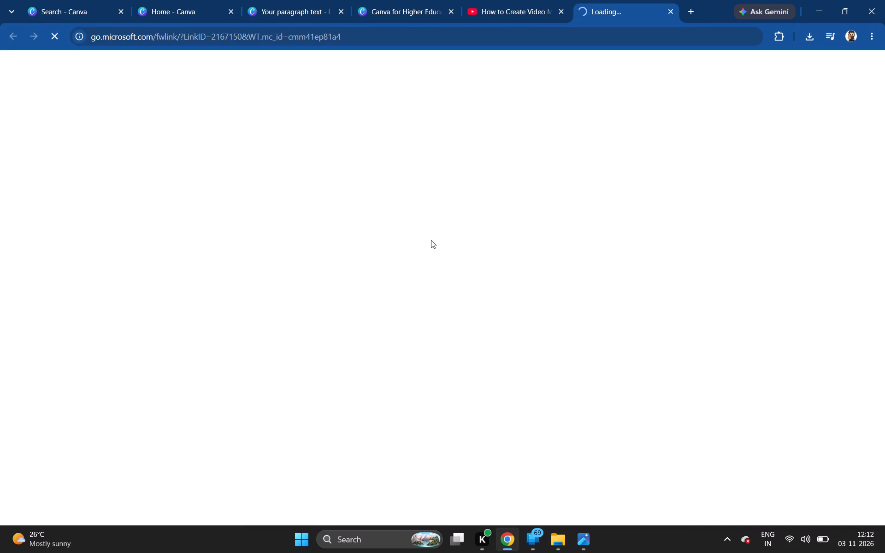
# Return to the paragraph text design and upload MANGO.jpg from the Pictures folder to its uploads.
pyautogui.click(294, 0)
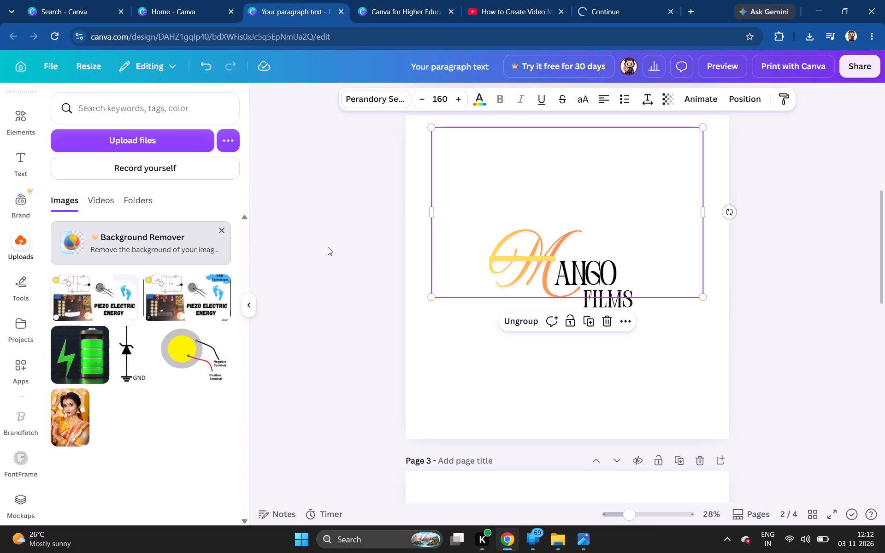
pyautogui.scroll(-7, 486, 357)
pyautogui.click(485, 342)
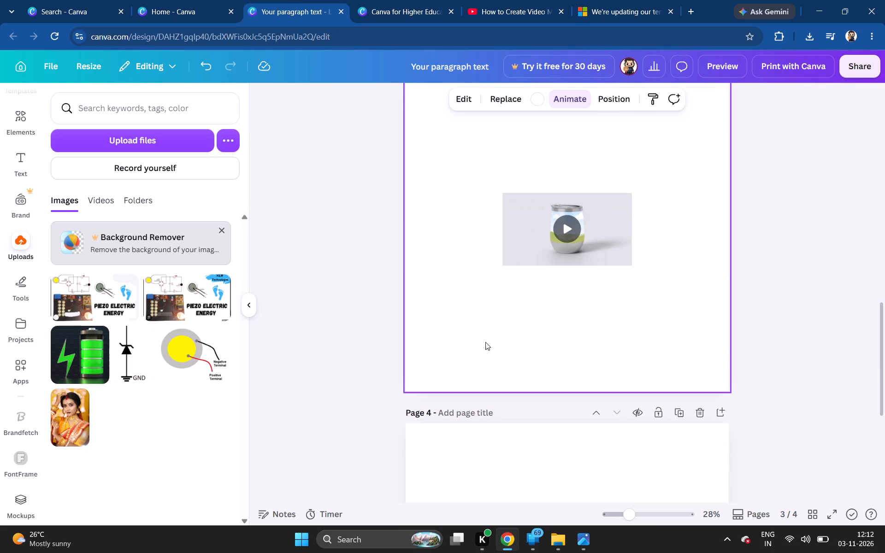
pyautogui.click(84, 142)
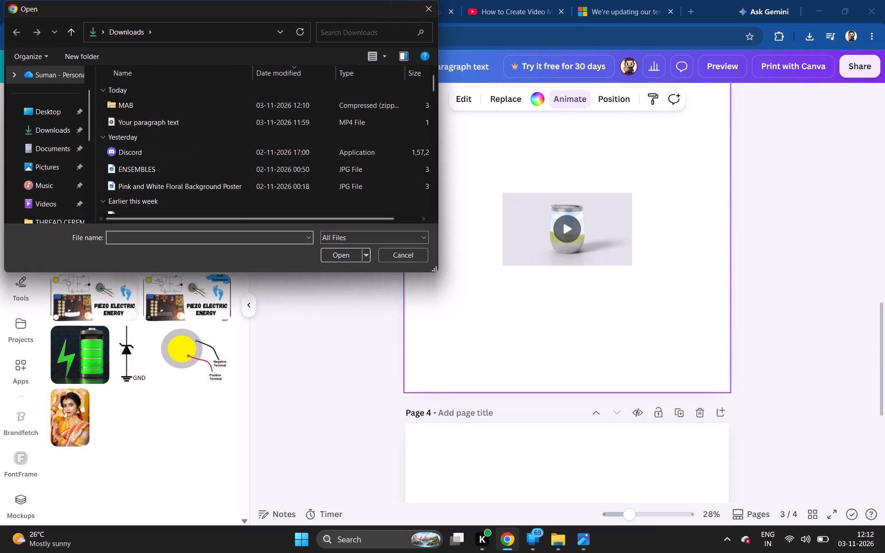
pyautogui.click(244, 237)
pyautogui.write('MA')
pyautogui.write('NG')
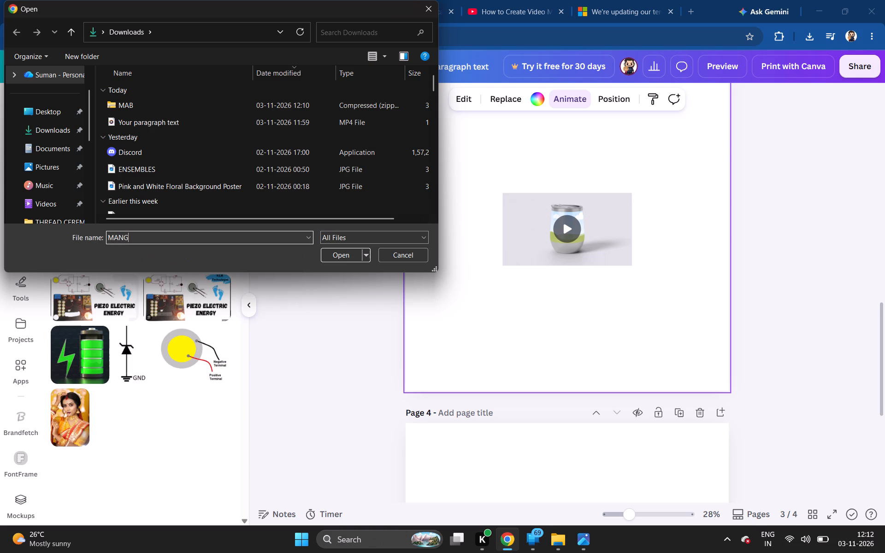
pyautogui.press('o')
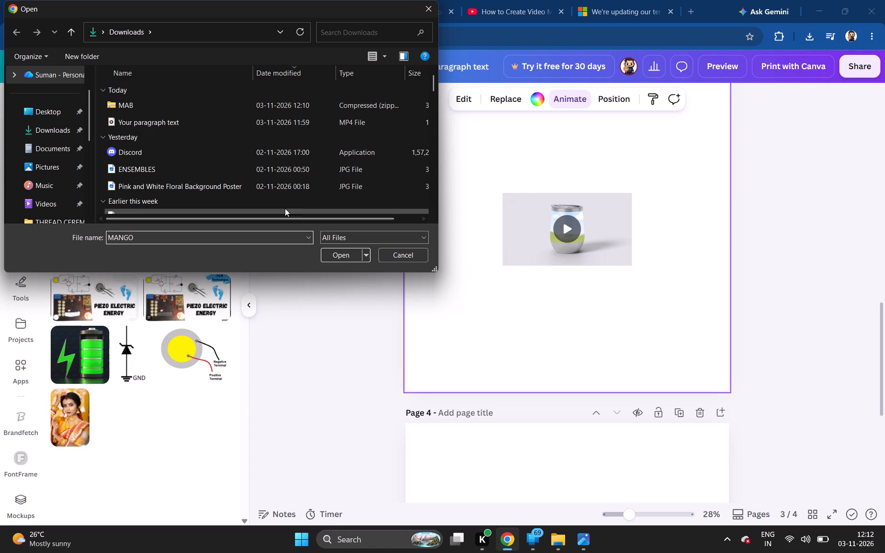
pyautogui.click(309, 232)
pyautogui.click(274, 249)
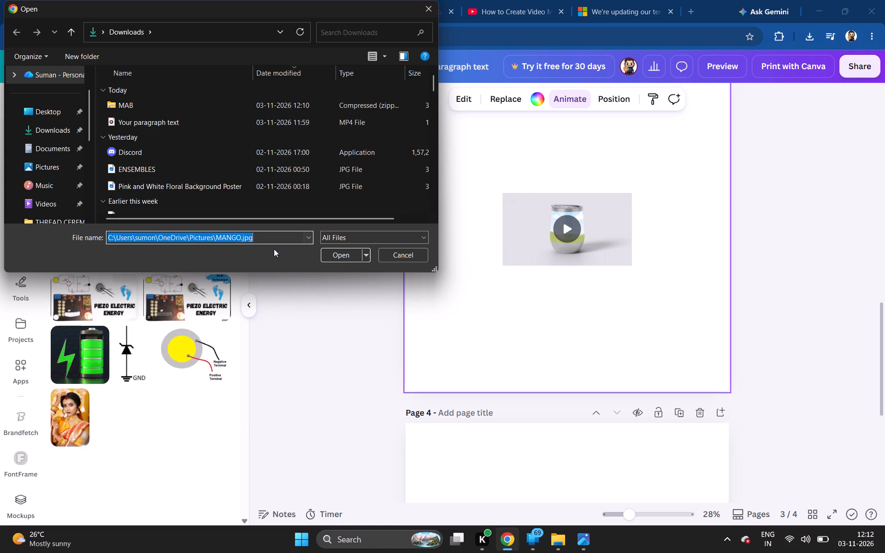
pyautogui.click(330, 248)
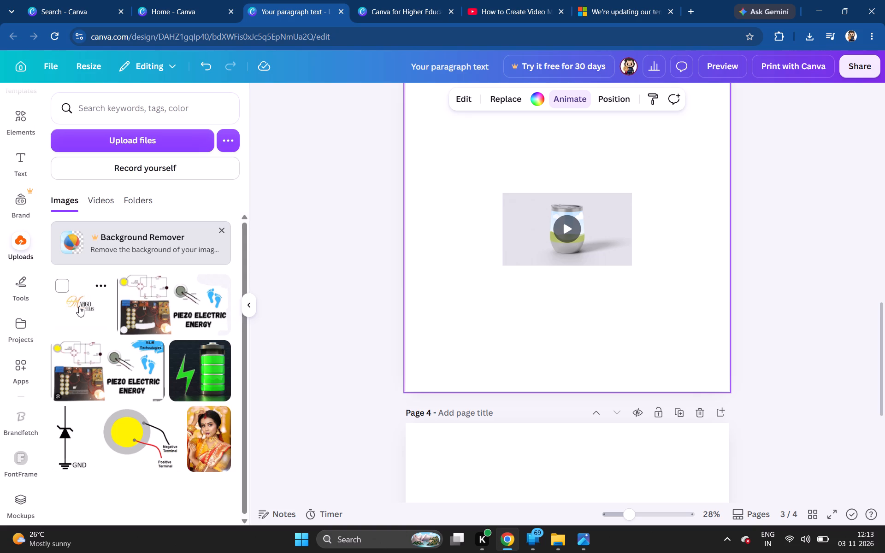
# Place the uploaded MANGO logo on page 3, shrunk to about a quarter size, and drop it into the tumbler video mockup.
pyautogui.click(79, 306)
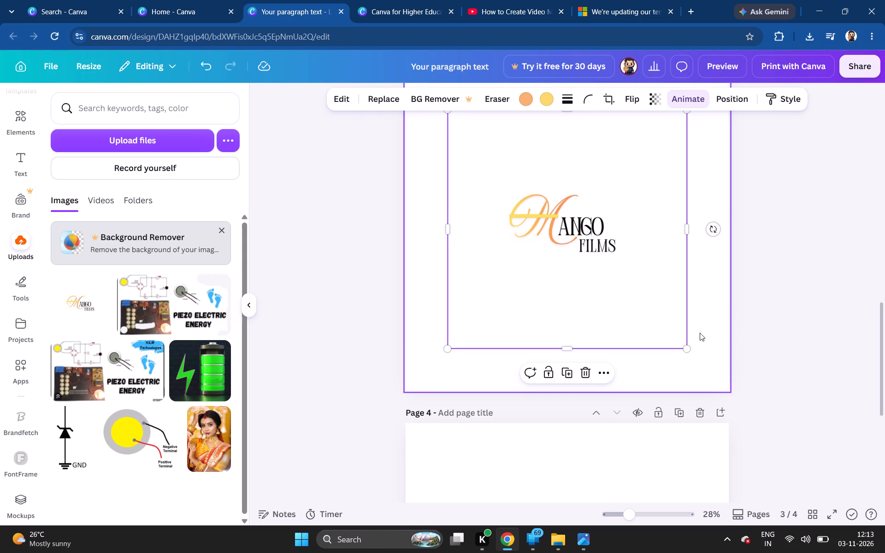
pyautogui.moveTo(688, 347); pyautogui.dragTo(461, 217)
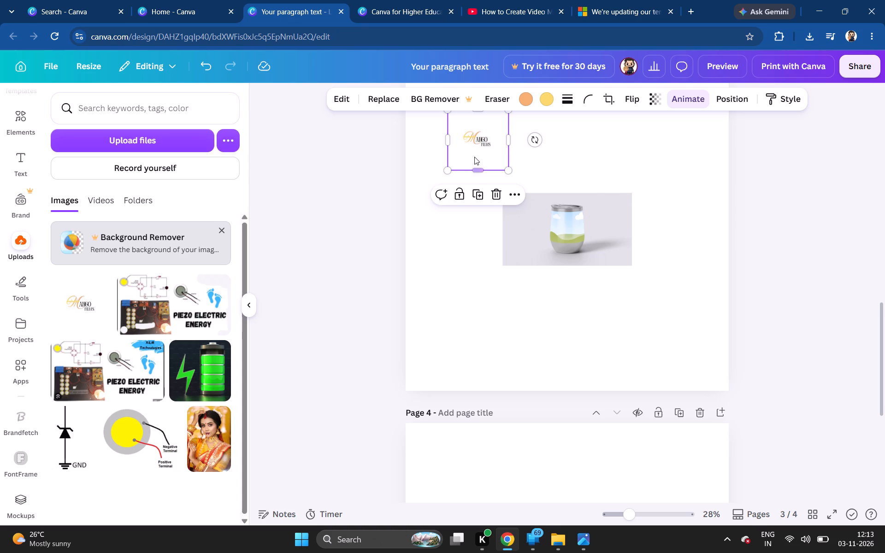
pyautogui.moveTo(474, 155); pyautogui.dragTo(558, 236)
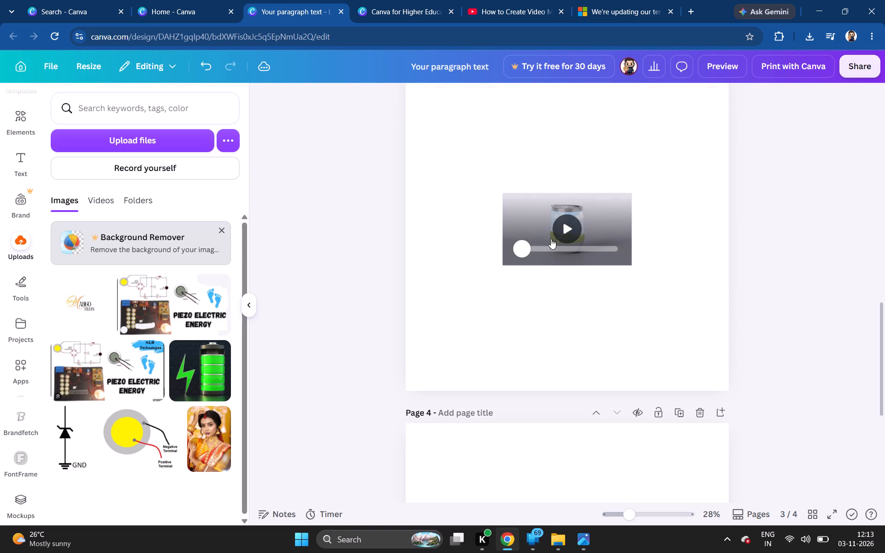
# Play the tumbler video mockup on page 3 to check it.
pyautogui.click(555, 231)
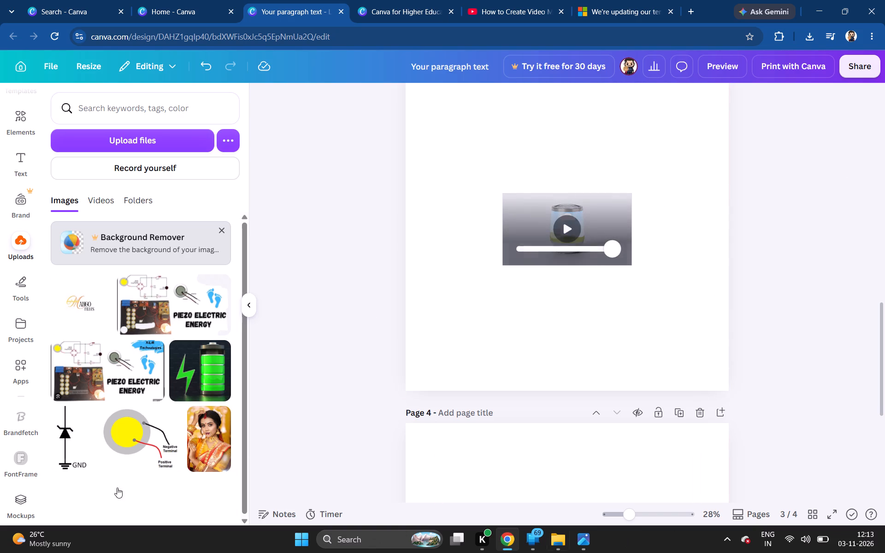
pyautogui.click(567, 222)
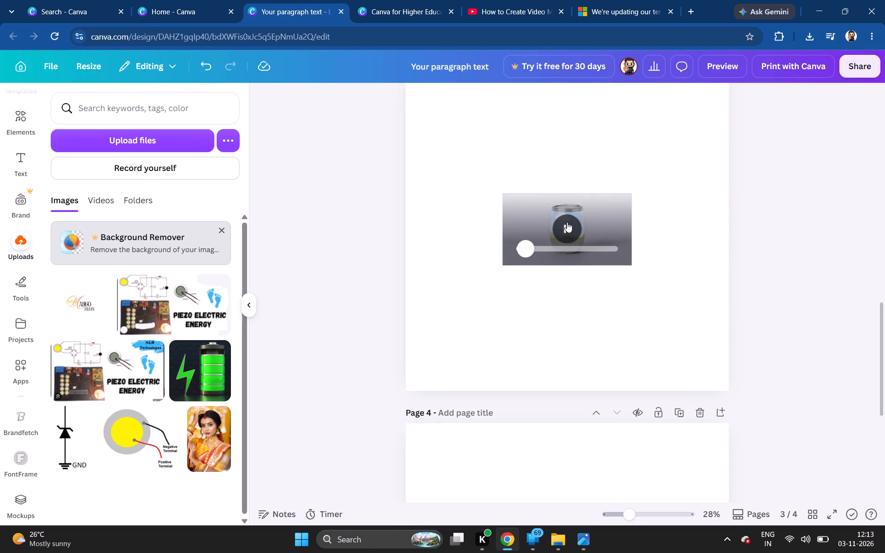
pyautogui.click(566, 229)
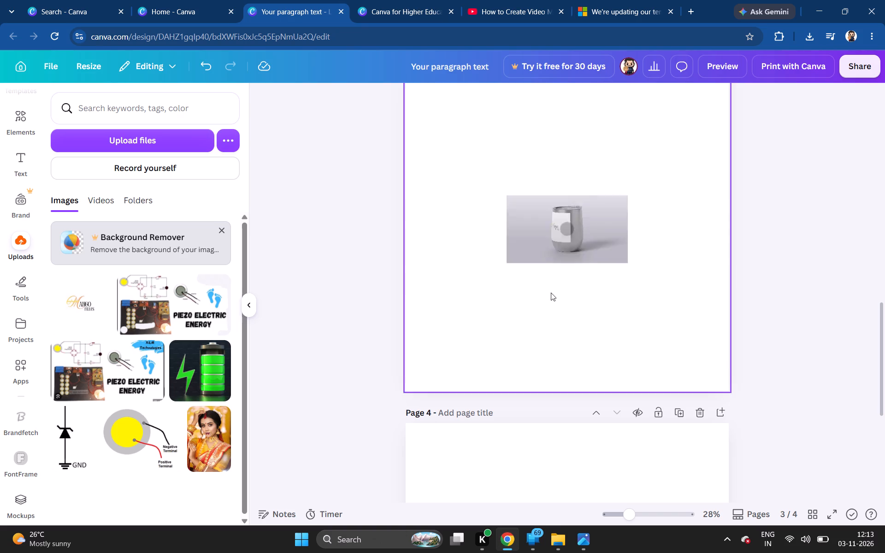
# Enlarge and reposition the tumbler video mockup to span page 3's full width, about 2272 by 1278 px.
pyautogui.click(602, 248)
pyautogui.moveTo(615, 258); pyautogui.dragTo(641, 281)
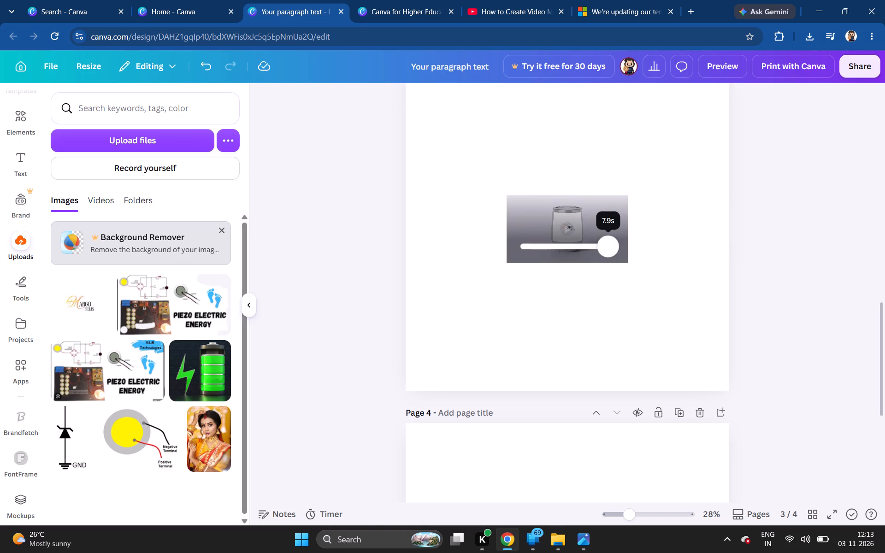
pyautogui.moveTo(641, 281); pyautogui.dragTo(645, 287)
pyautogui.click(546, 221)
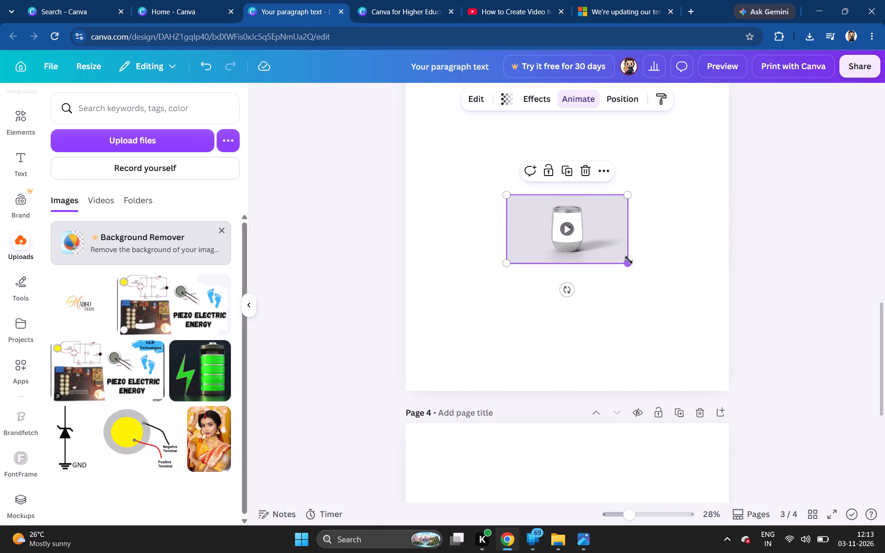
pyautogui.moveTo(629, 259); pyautogui.dragTo(714, 349)
pyautogui.moveTo(592, 281); pyautogui.dragTo(525, 285)
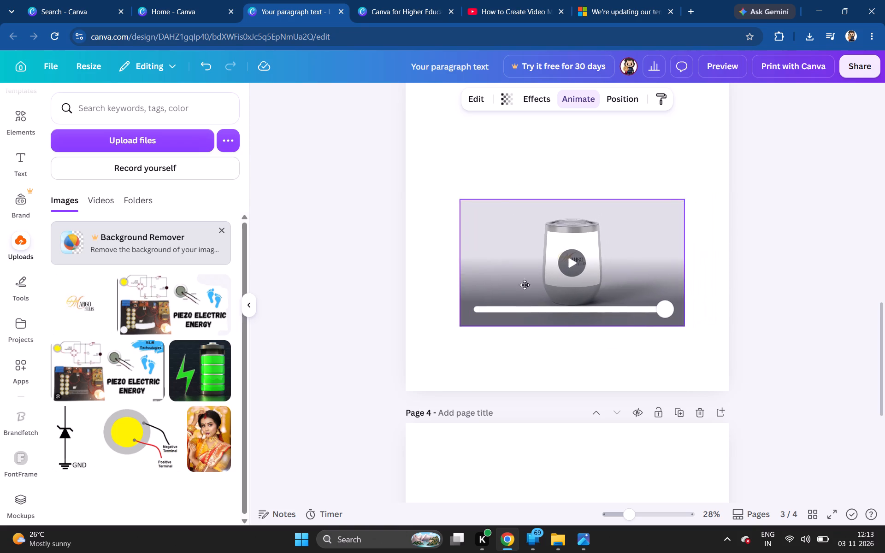
pyautogui.moveTo(525, 285); pyautogui.dragTo(531, 270)
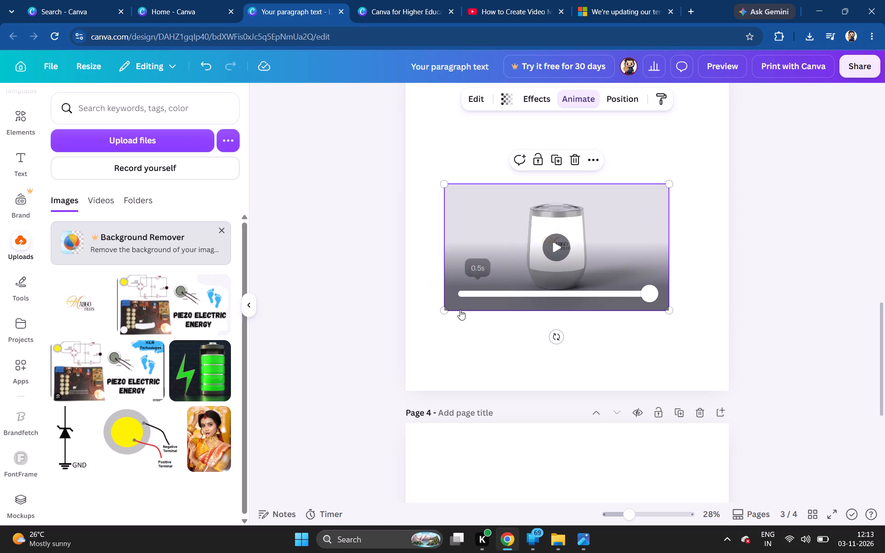
pyautogui.moveTo(667, 311); pyautogui.dragTo(722, 362)
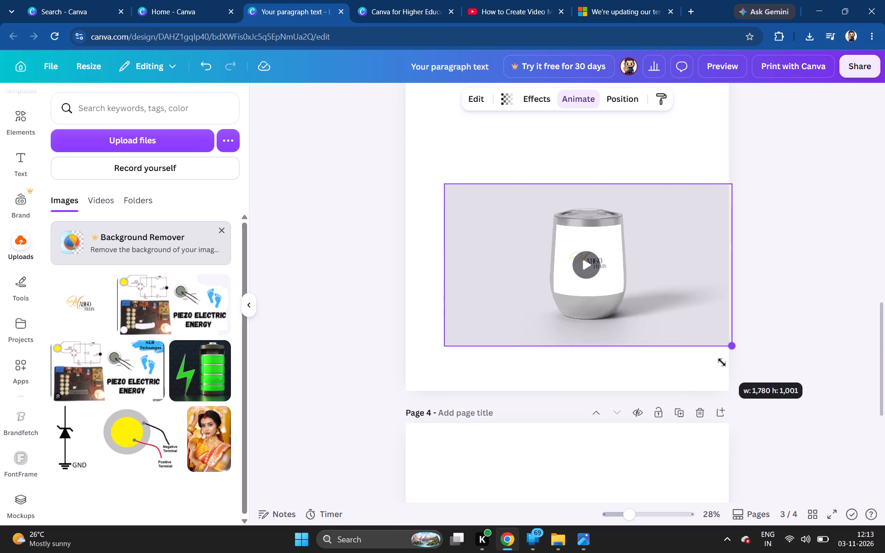
pyautogui.moveTo(722, 362); pyautogui.dragTo(722, 363)
pyautogui.click(587, 259)
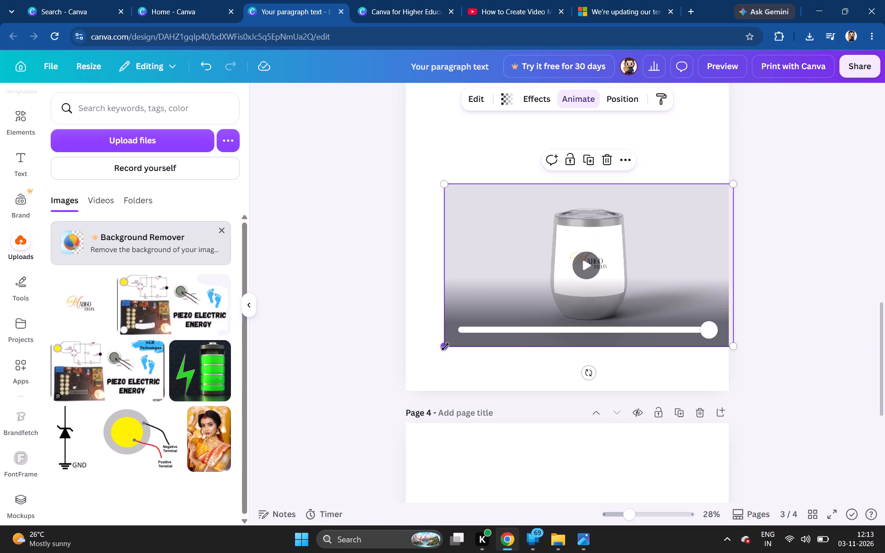
pyautogui.moveTo(445, 347); pyautogui.dragTo(366, 388)
pyautogui.click(555, 286)
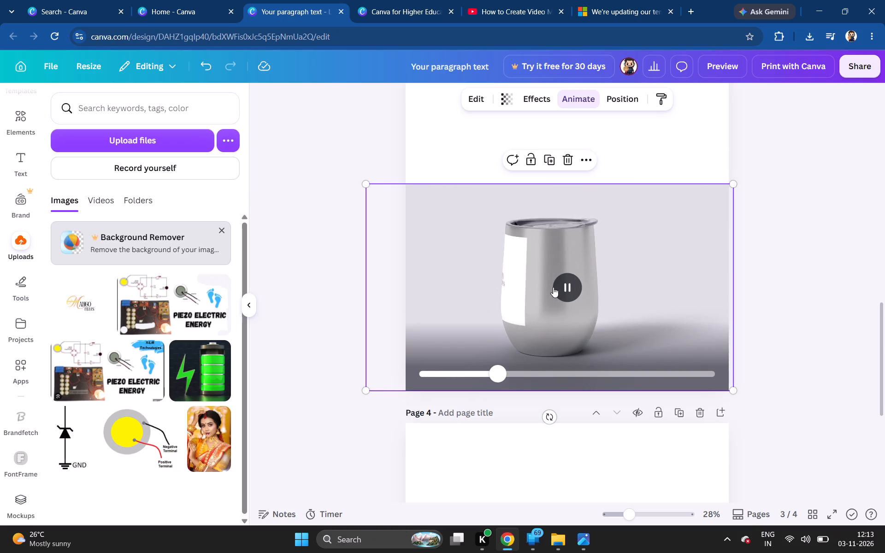
# Try the Drop effect on the tumbler video mockup, and apply the Glitch effect instead.
pyautogui.click(548, 97)
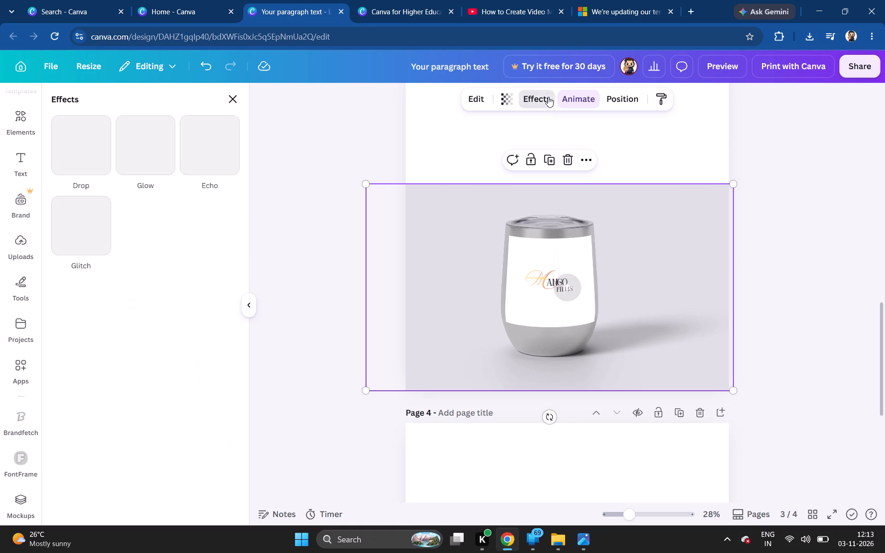
pyautogui.click(81, 153)
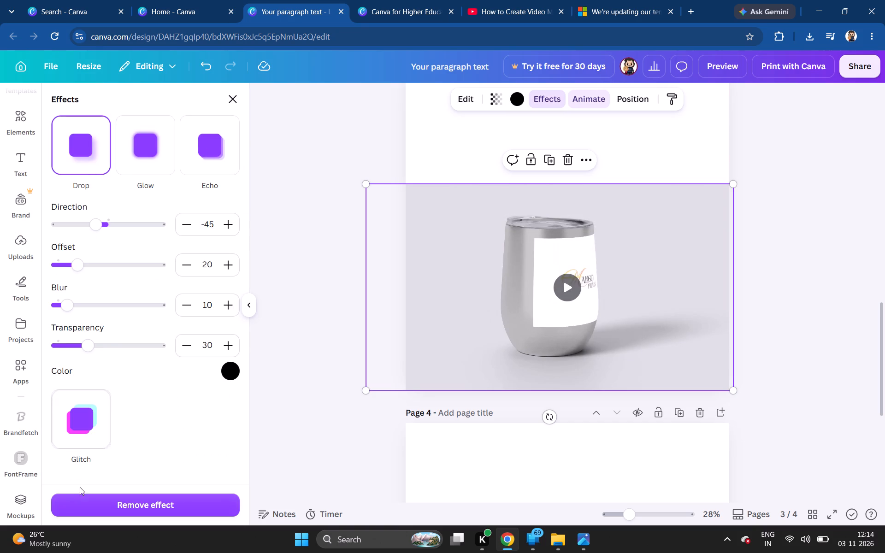
pyautogui.click(89, 418)
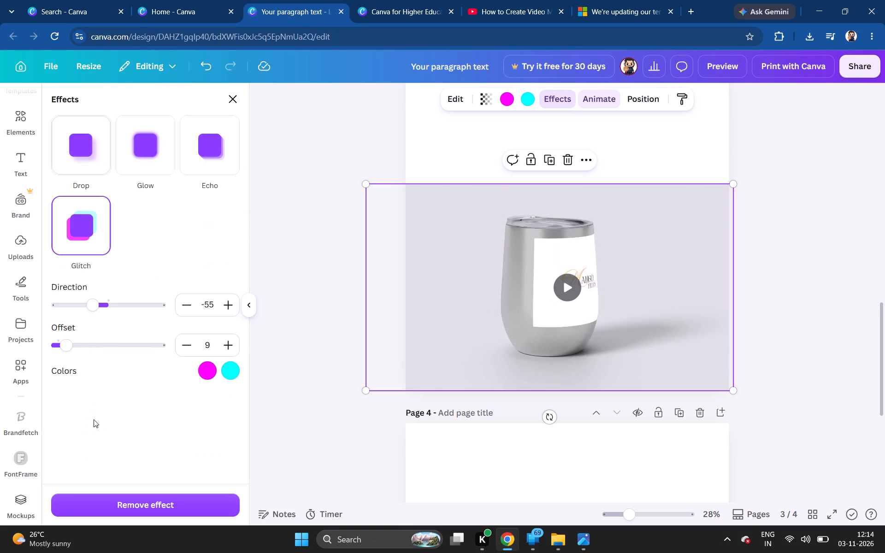
# Play the tumbler video mockup on page 3 to review it with the Glitch effect.
pyautogui.click(558, 281)
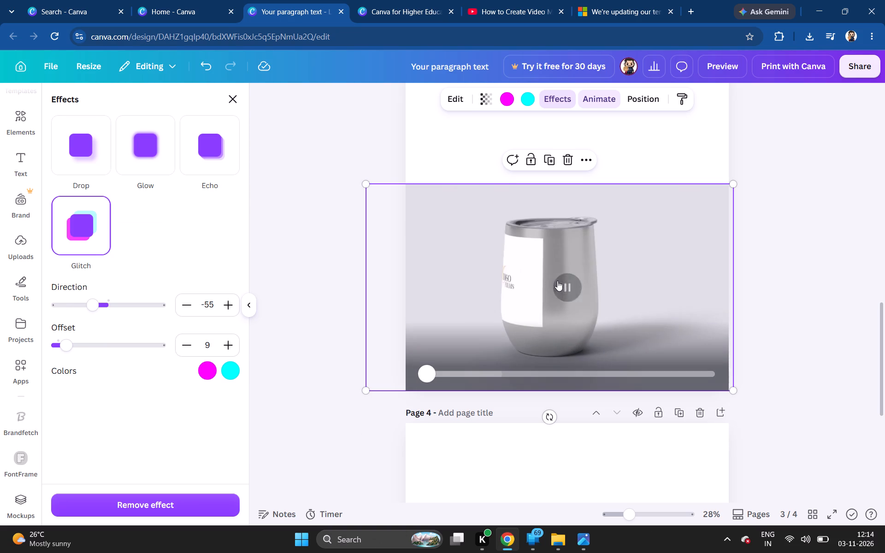
pyautogui.click(557, 281)
pyautogui.click(554, 281)
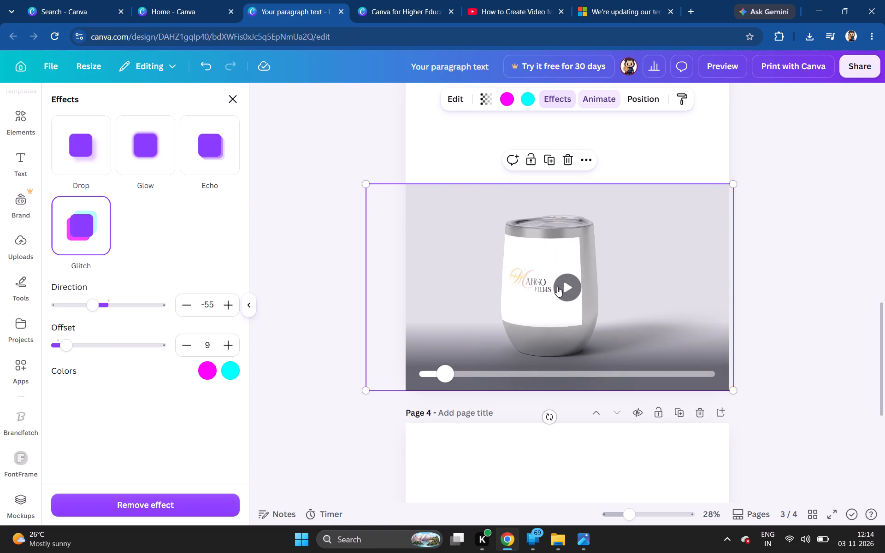
pyautogui.click(558, 287)
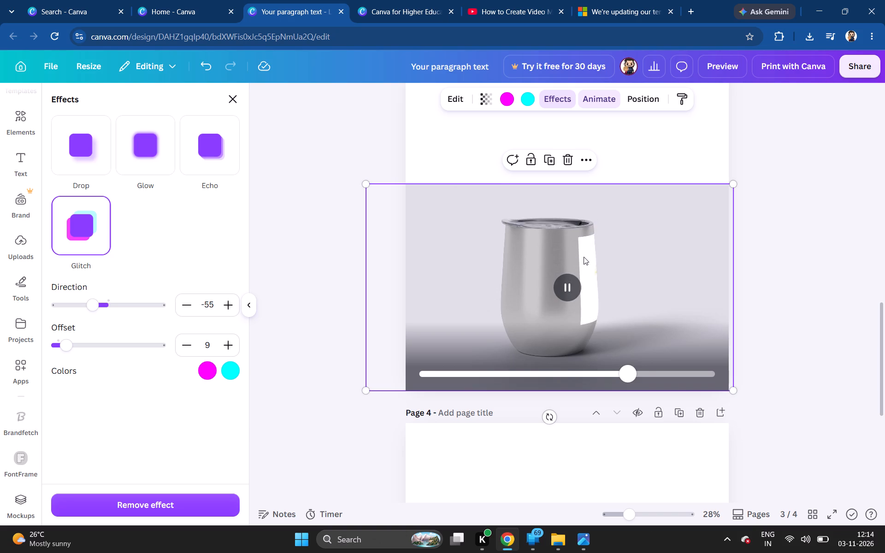
pyautogui.click(561, 282)
pyautogui.click(537, 323)
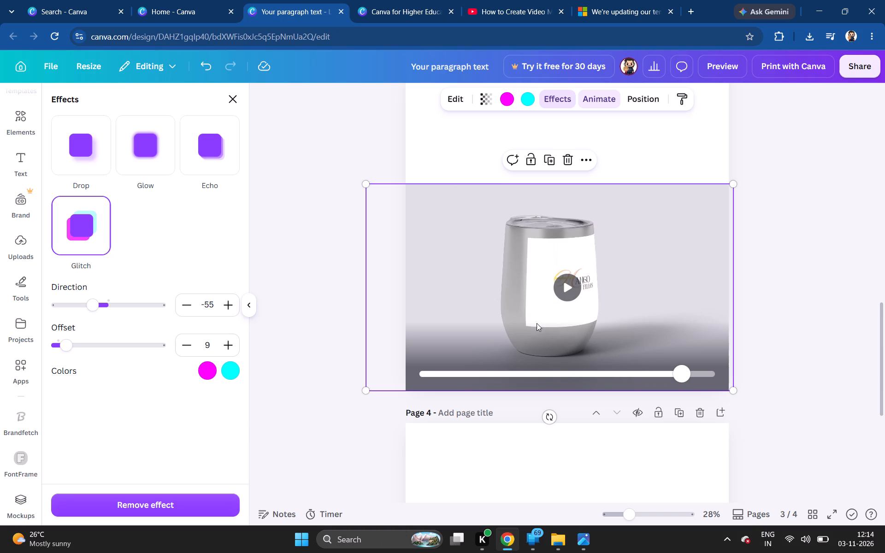
# Examine the tumbler mockup's position settings and the layers on page 3.
pyautogui.click(648, 91)
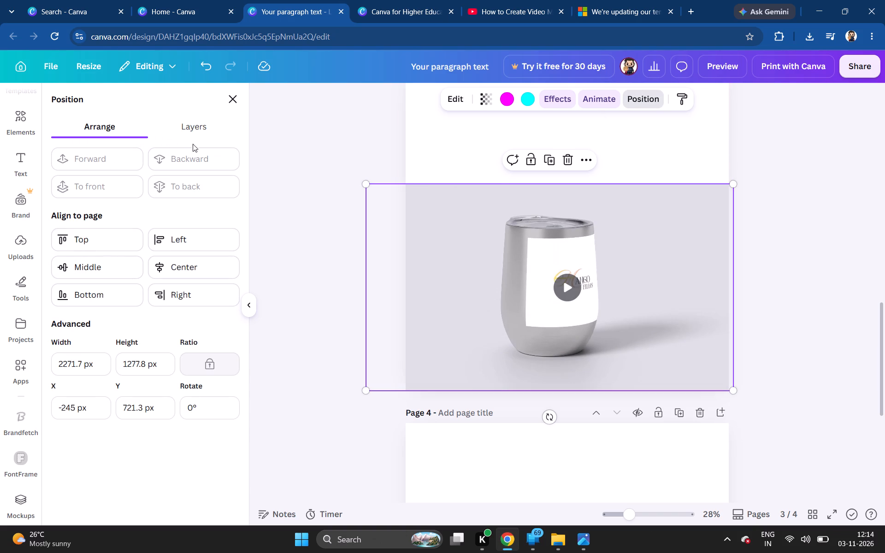
pyautogui.click(195, 130)
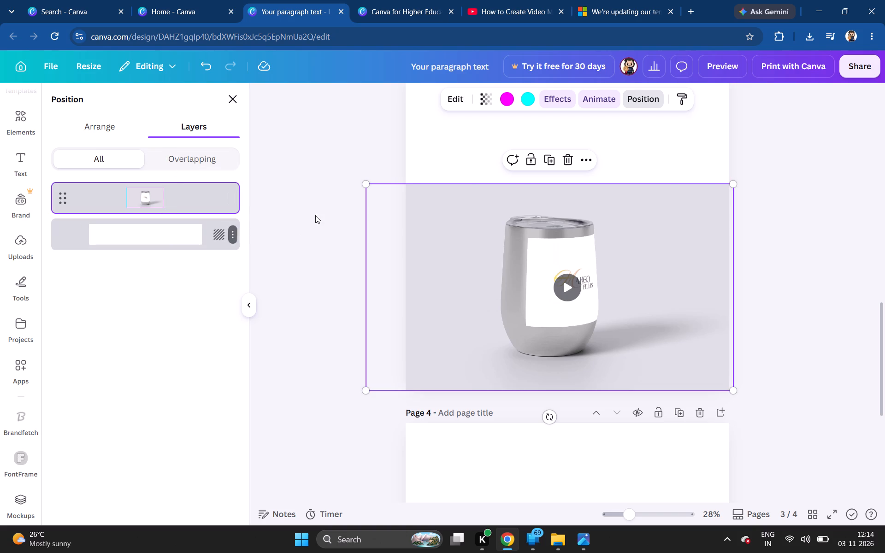
pyautogui.click(232, 101)
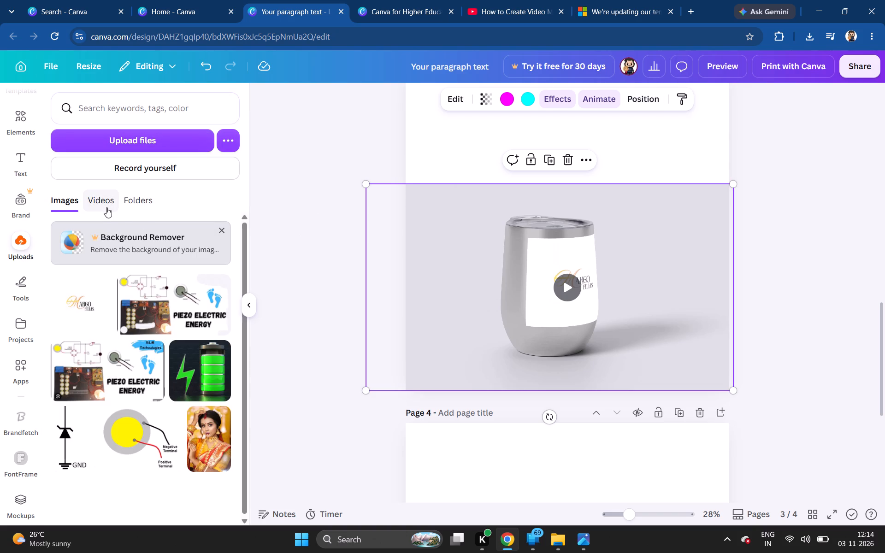
pyautogui.scroll(-4, 106, 206)
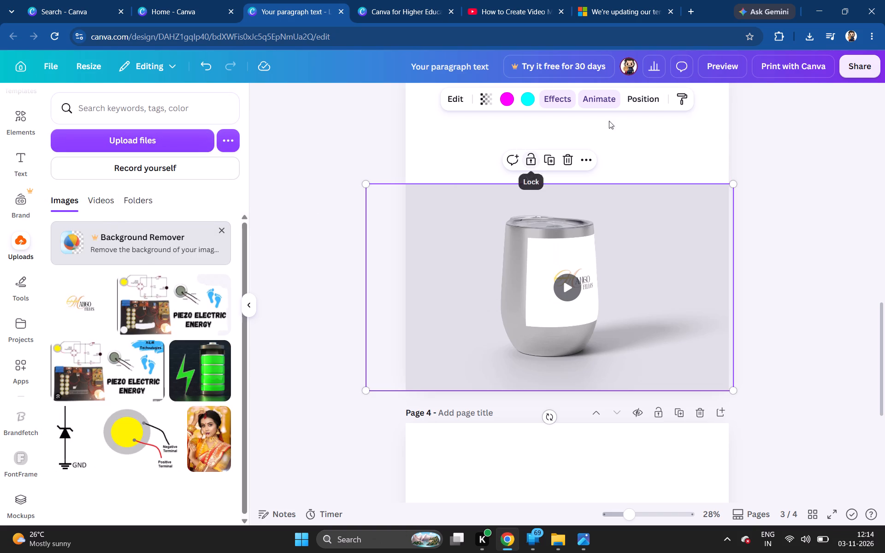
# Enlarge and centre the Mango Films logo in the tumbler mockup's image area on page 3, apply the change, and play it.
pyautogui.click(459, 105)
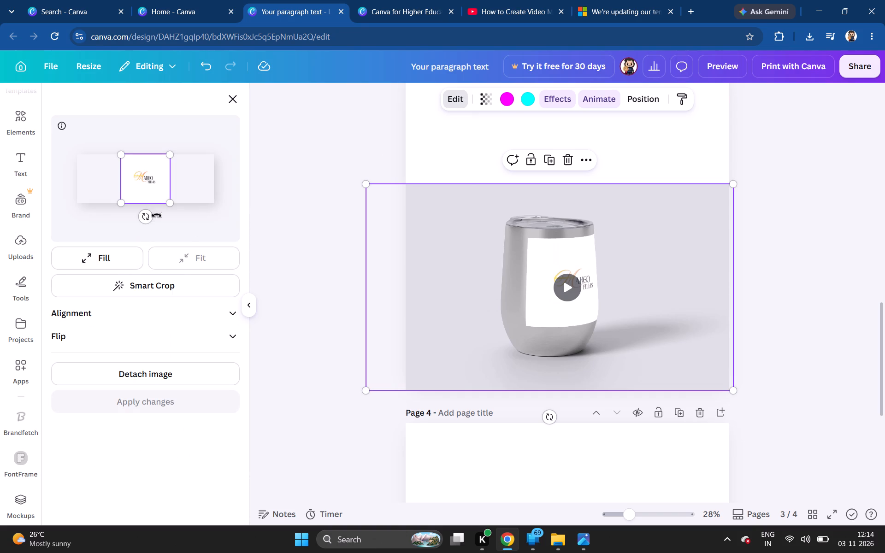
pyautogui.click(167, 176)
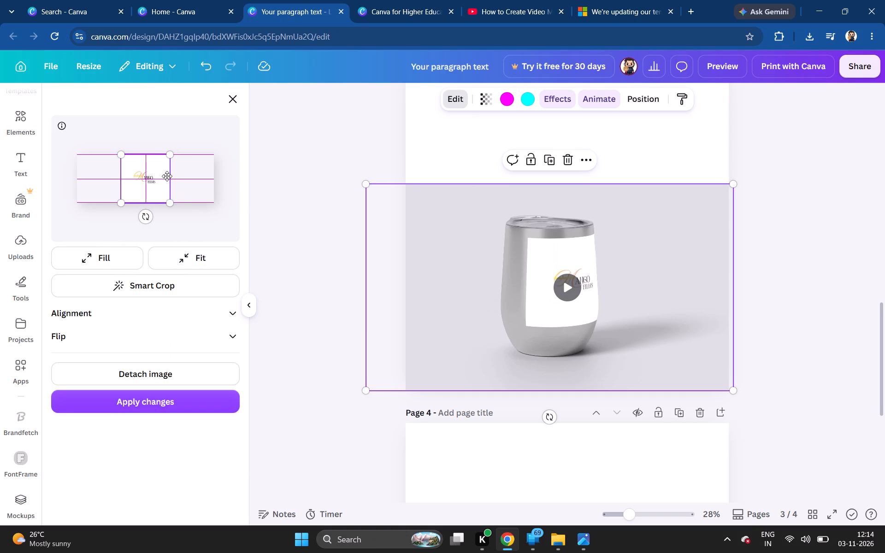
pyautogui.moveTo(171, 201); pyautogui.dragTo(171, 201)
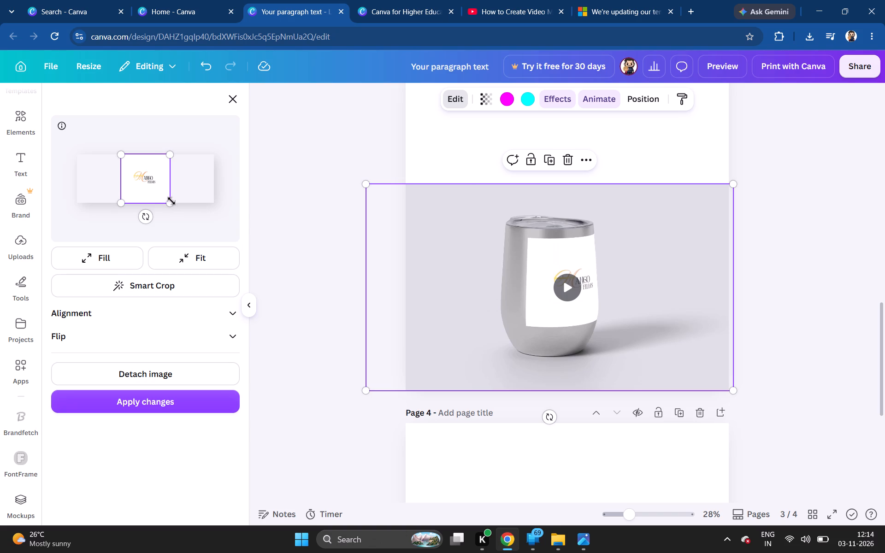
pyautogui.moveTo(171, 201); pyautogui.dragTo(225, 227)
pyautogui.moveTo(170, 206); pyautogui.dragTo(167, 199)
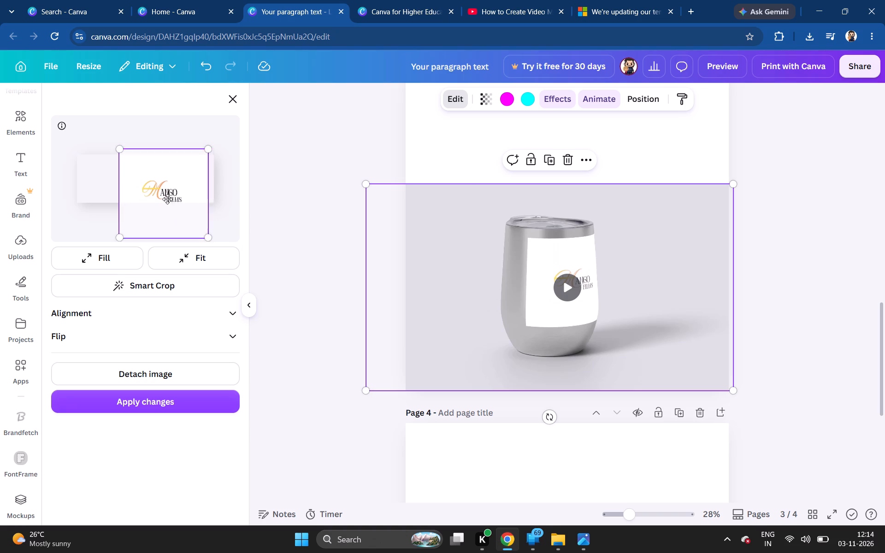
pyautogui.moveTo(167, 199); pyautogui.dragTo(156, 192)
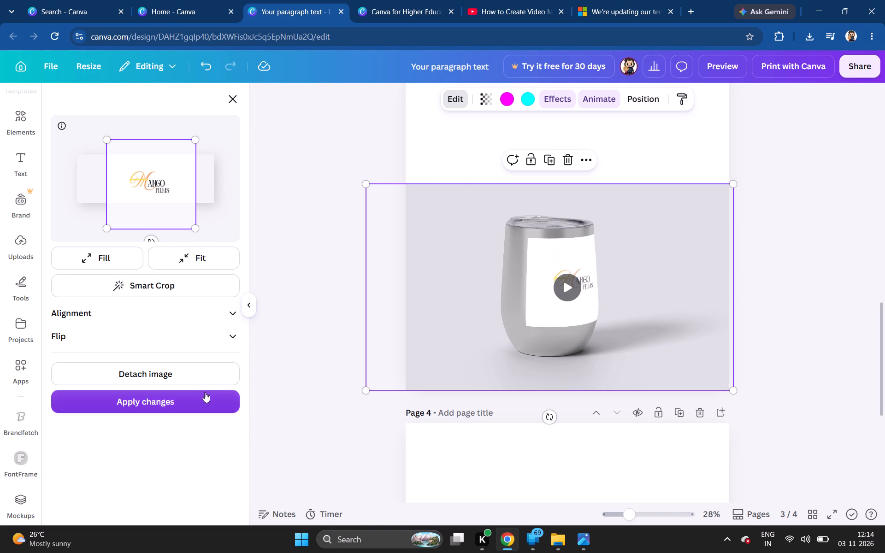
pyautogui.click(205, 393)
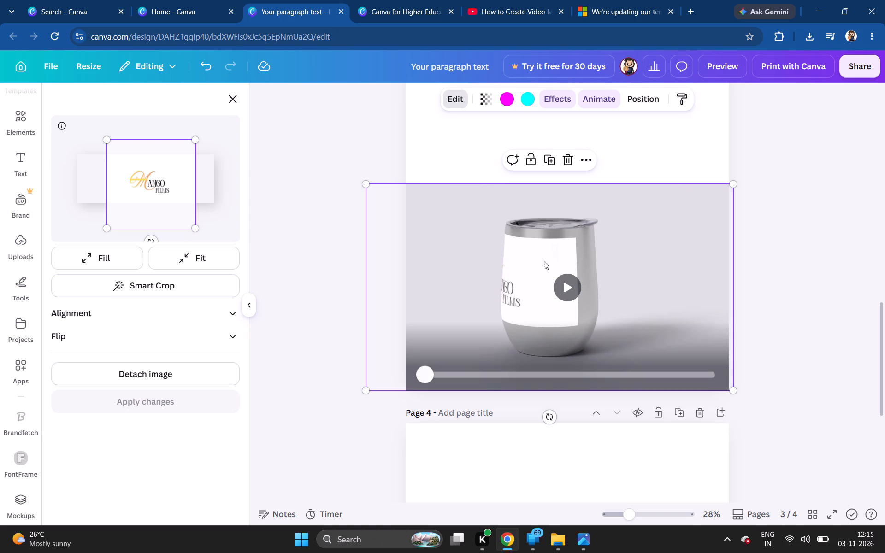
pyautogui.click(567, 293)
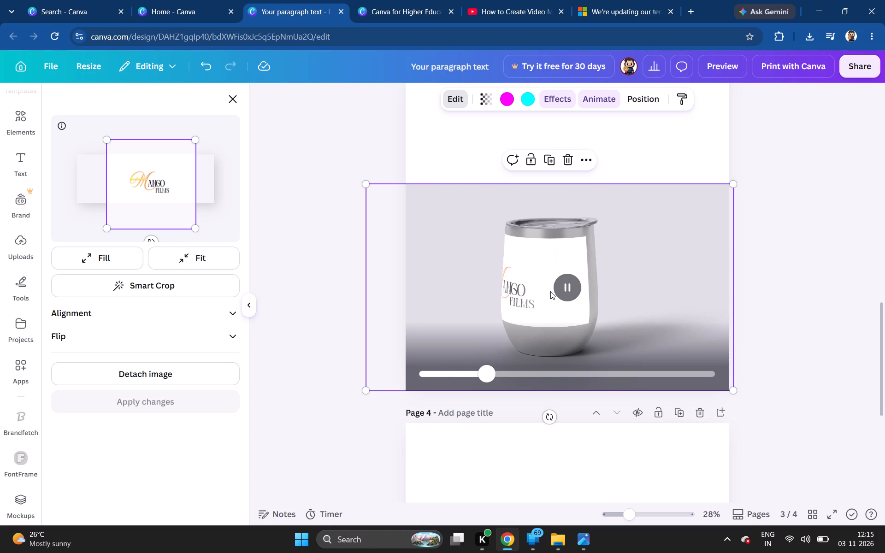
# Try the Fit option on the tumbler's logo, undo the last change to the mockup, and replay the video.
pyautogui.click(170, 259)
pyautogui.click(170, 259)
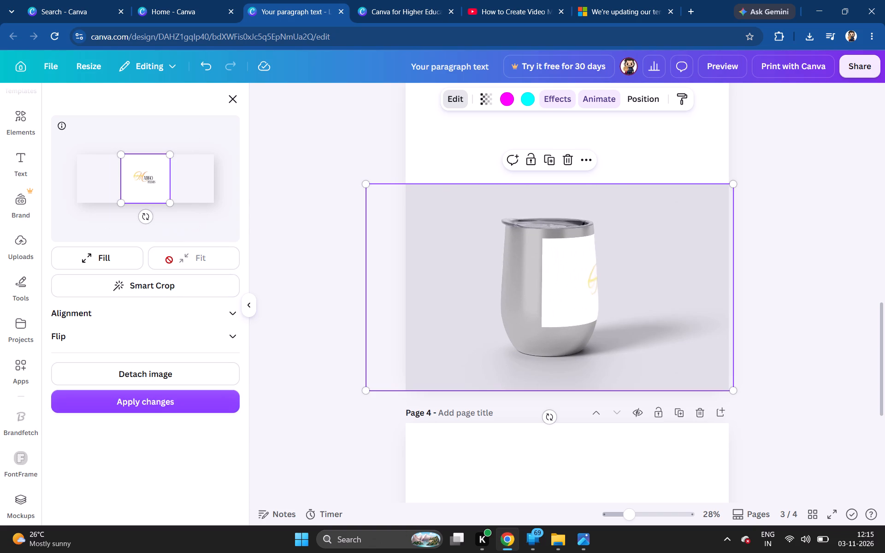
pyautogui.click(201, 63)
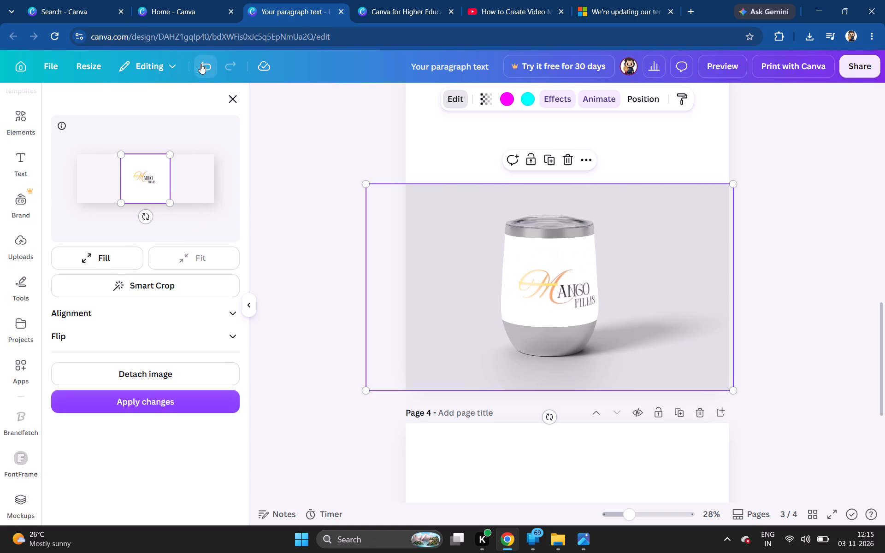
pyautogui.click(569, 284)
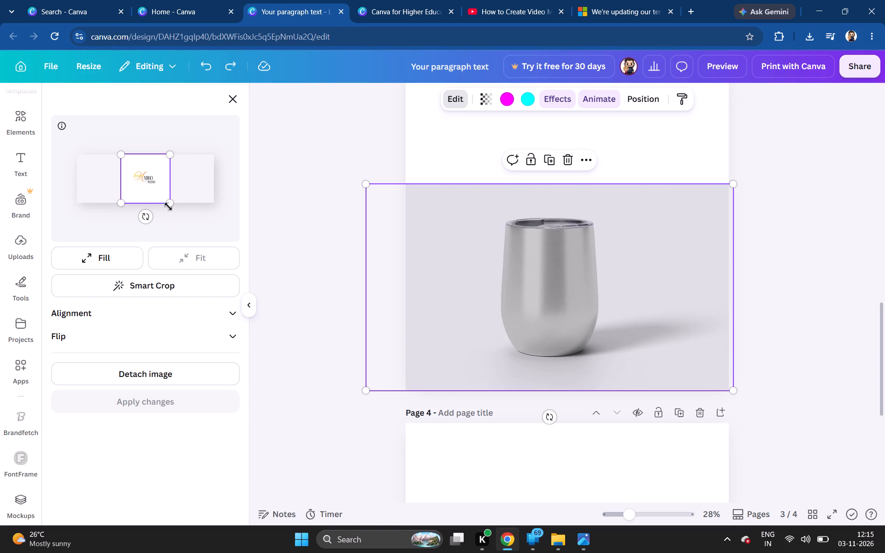
# Enlarge and recentre the logo in the tumbler mockup, fill its area with Smart Crop, apply the changes, and play the video.
pyautogui.moveTo(168, 204); pyautogui.dragTo(226, 251)
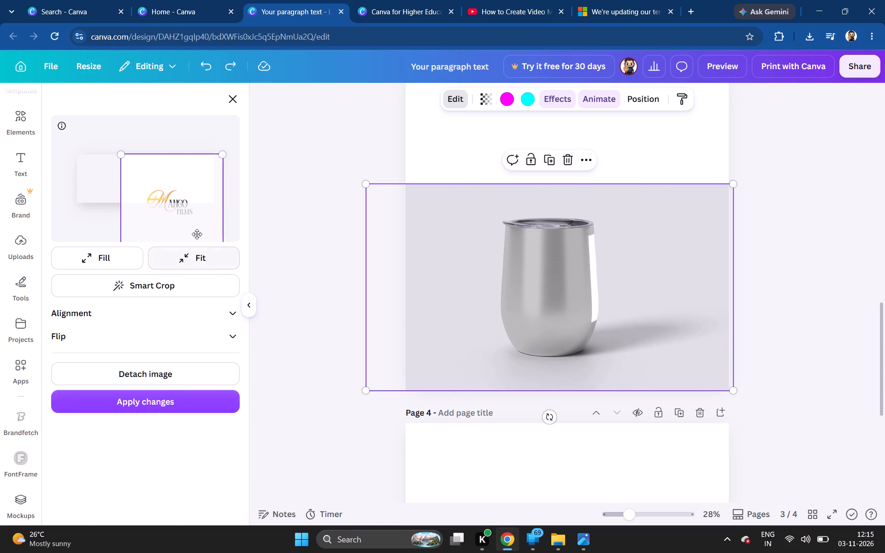
pyautogui.moveTo(189, 224); pyautogui.dragTo(163, 202)
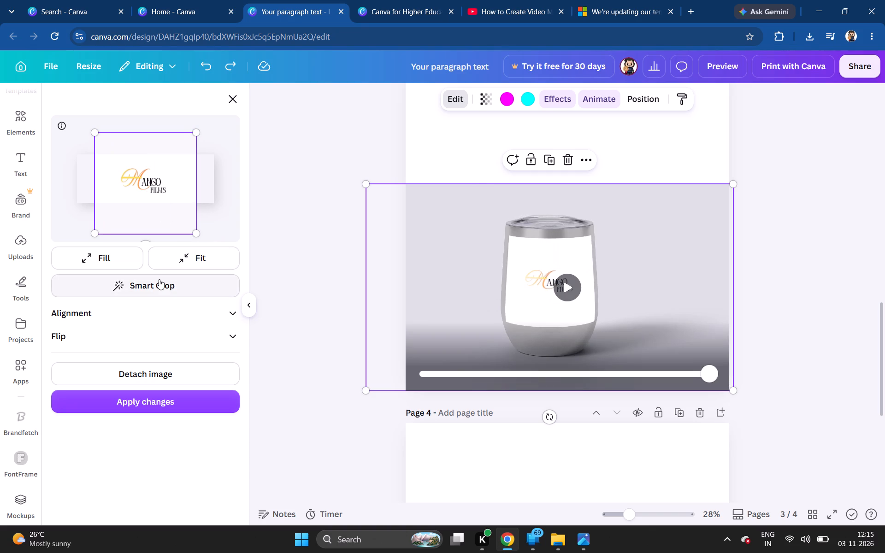
pyautogui.click(159, 279)
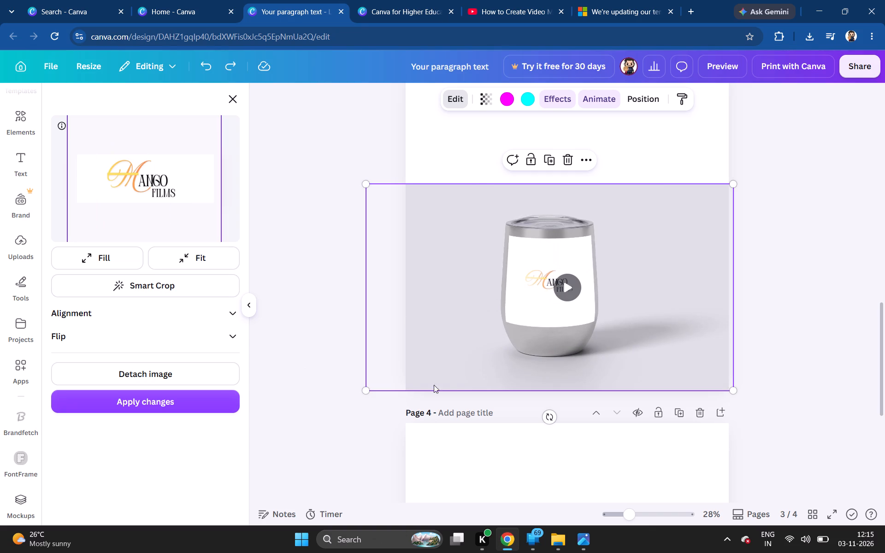
pyautogui.click(172, 397)
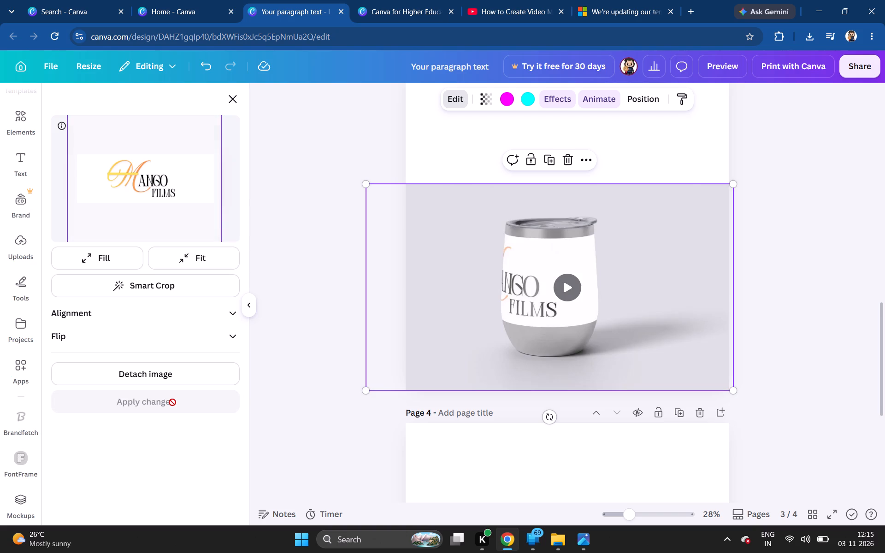
pyautogui.click(573, 279)
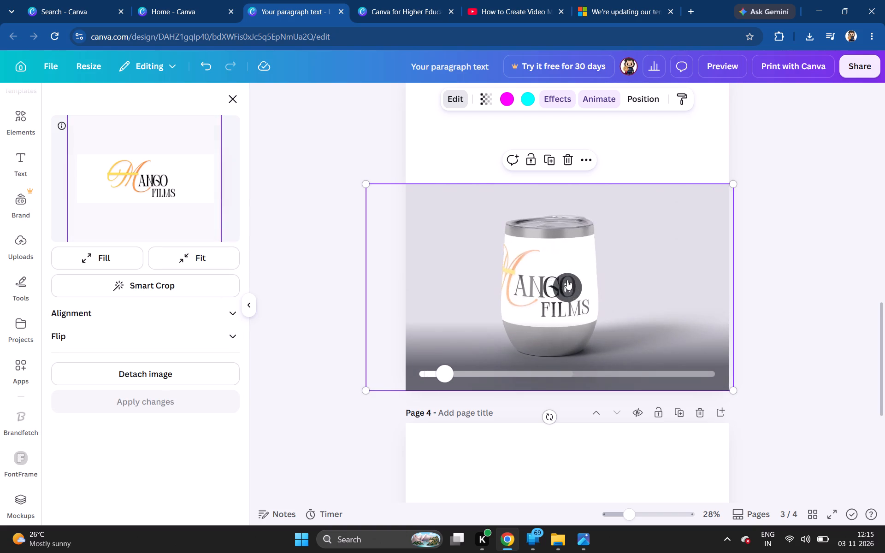